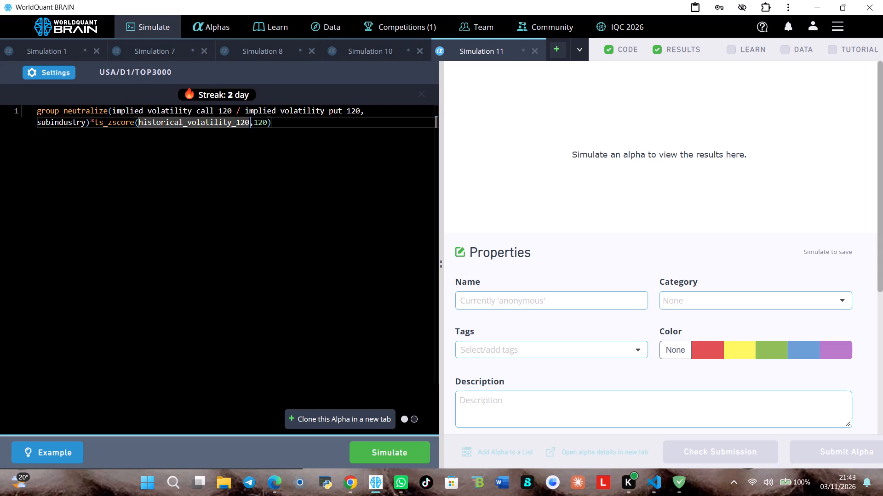
Run the Simulation 11 alpha with historical_volatility_120 as the field inside ts_zscore over 120 days.
key(BackSpace)
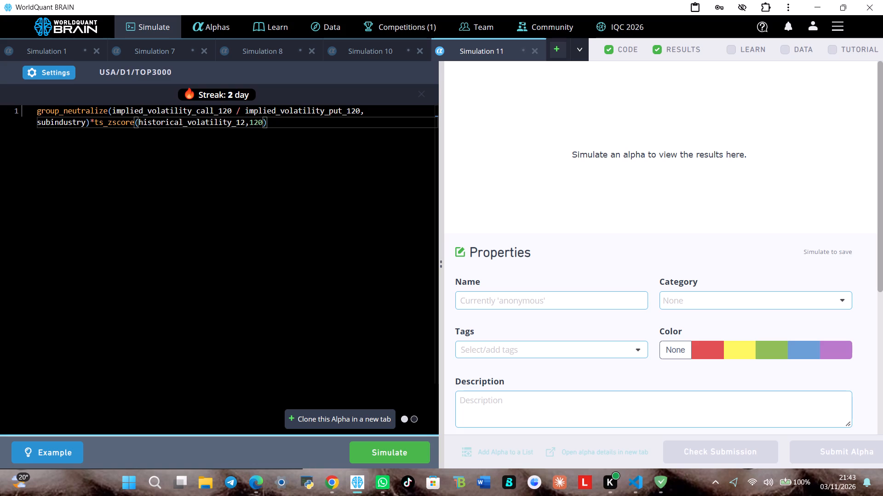
scroll(663, 231, up, 12)
scroll(644, 256, down, 5)
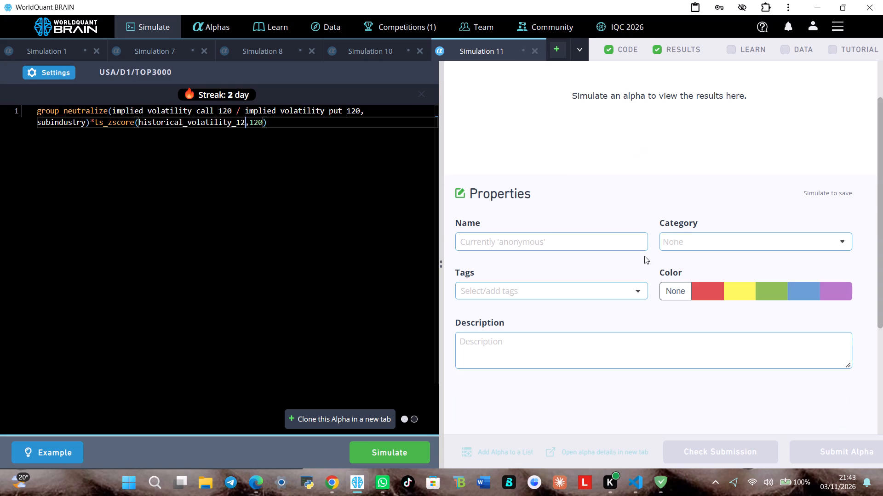
scroll(644, 266, down, 7)
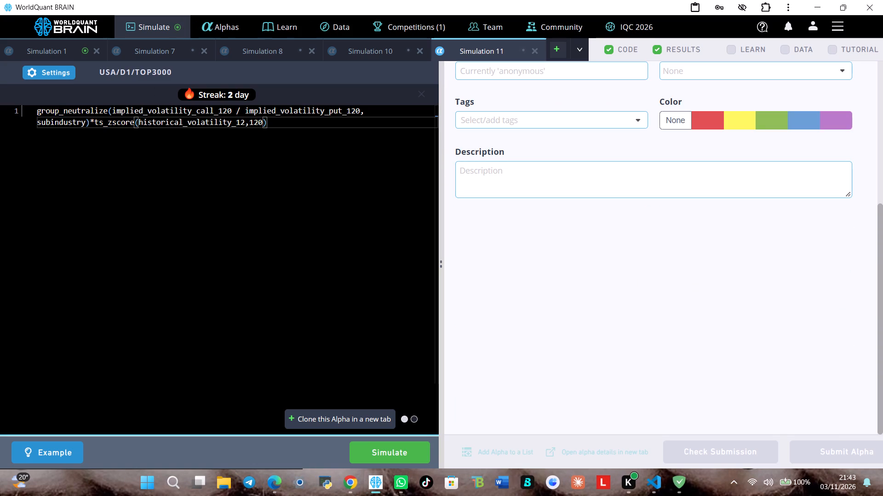
key(0)
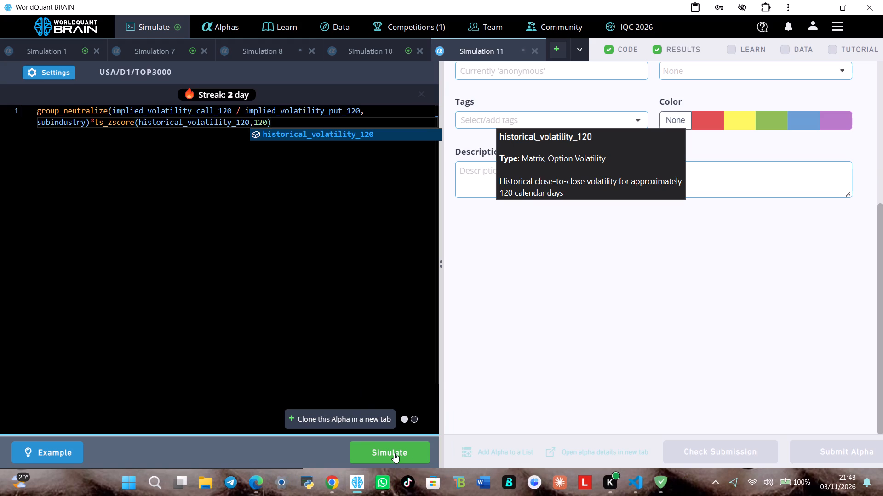
drag(408, 450, 403, 450)
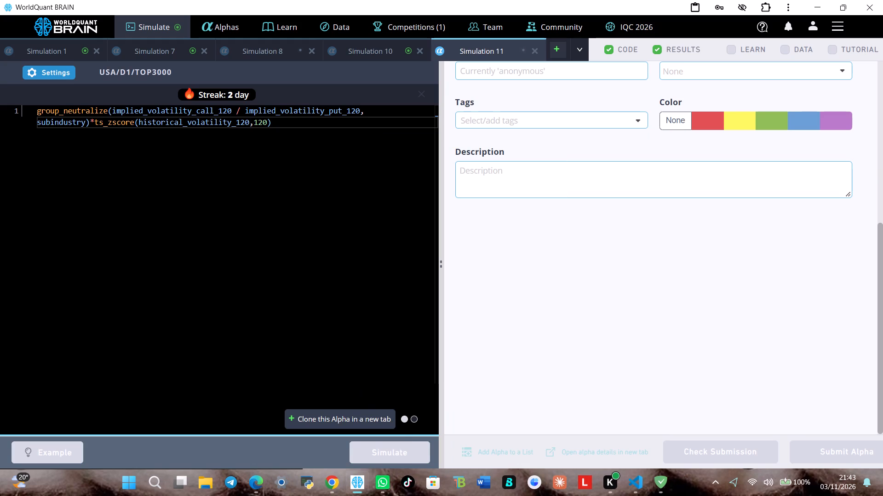
Review Simulation 10's results: reveal the test period, view the IS period summary and expand the failed tests.
click(357, 44)
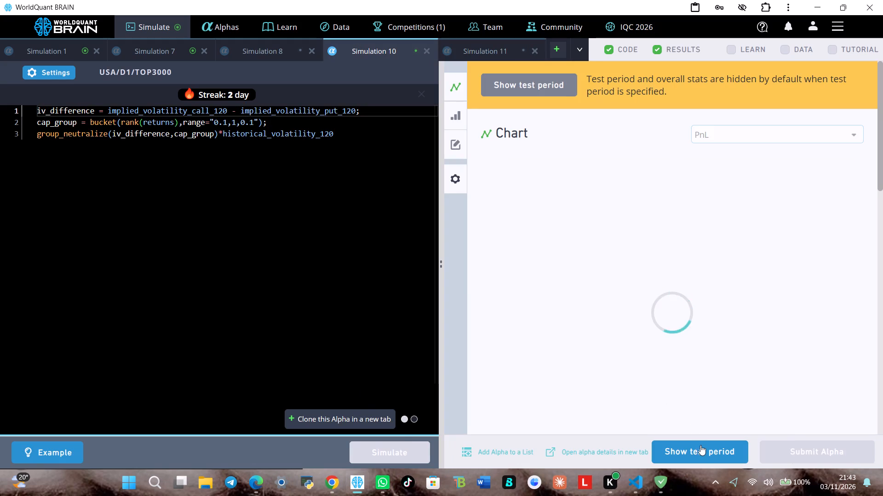
click(700, 446)
scroll(715, 319, down, 7)
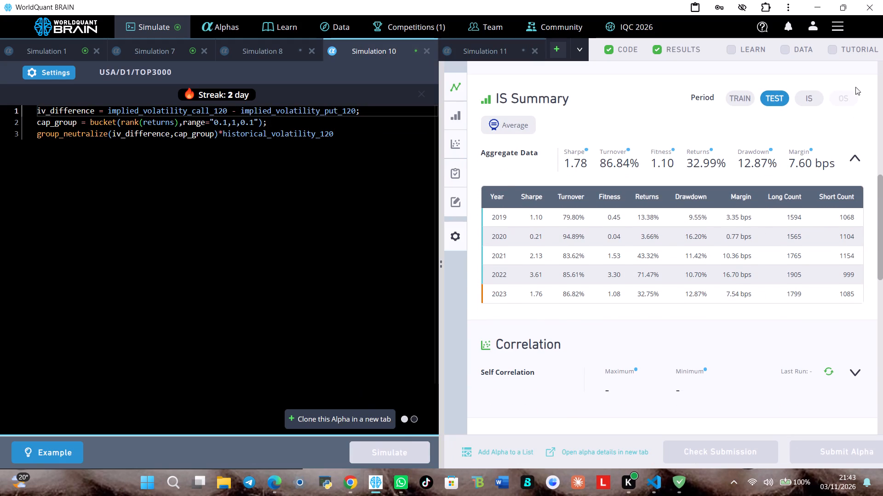
click(817, 101)
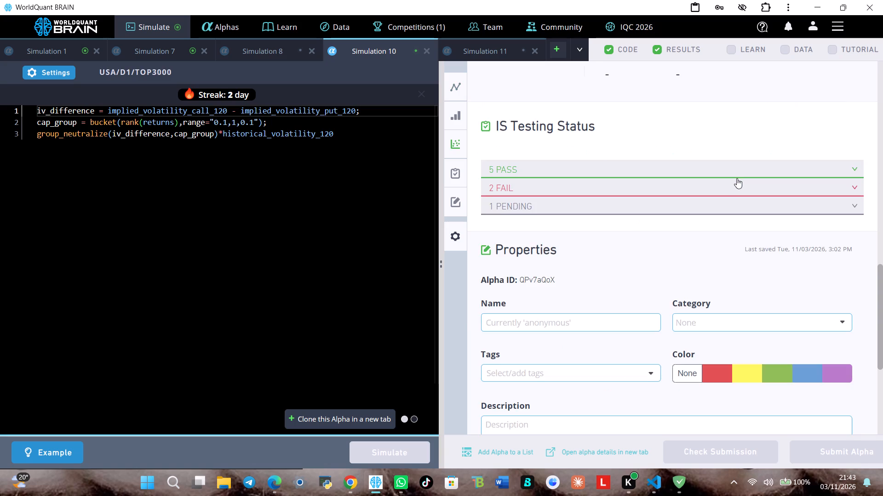
scroll(734, 180, down, 6)
scroll(722, 169, up, 3)
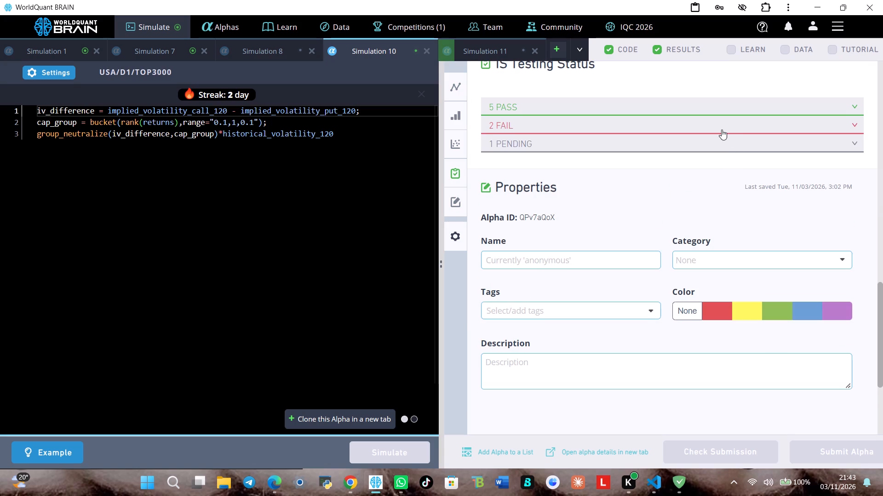
click(722, 130)
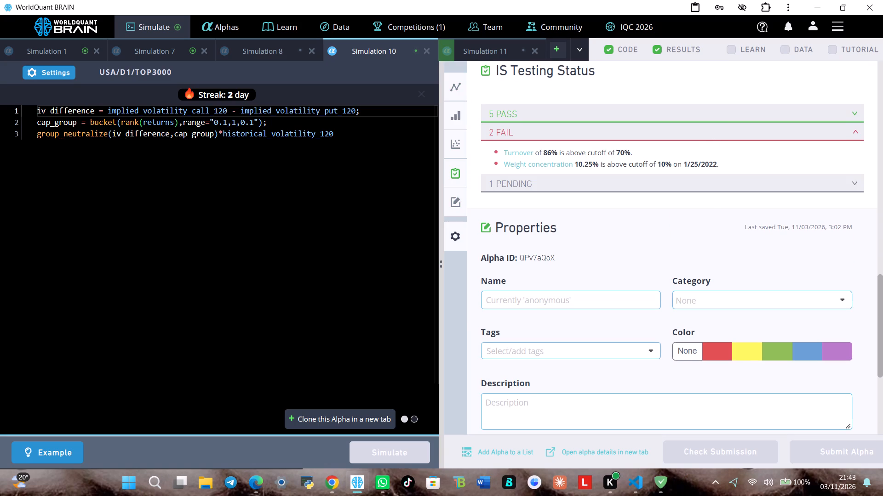
Remove the implied_volatility_put_120 subtraction from iv_difference in Simulation 10, leaving only implied_volatility_call_120, and run the simulation.
click(356, 107)
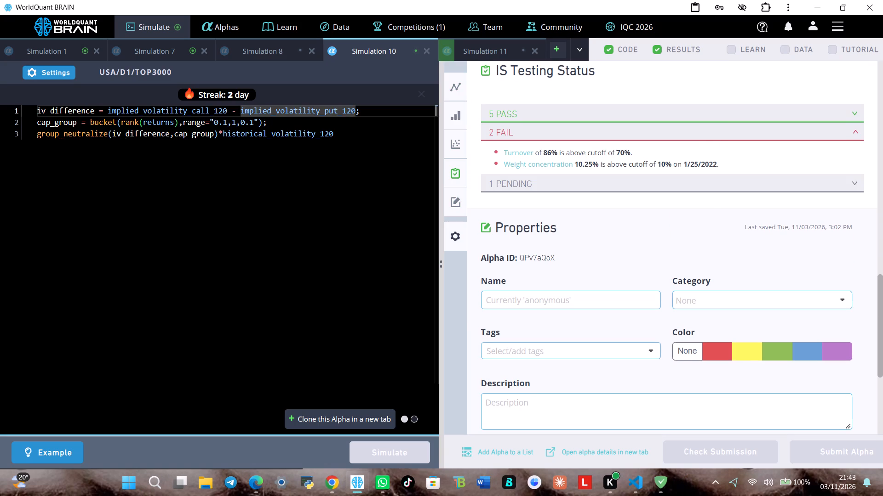
key(BackSpace)
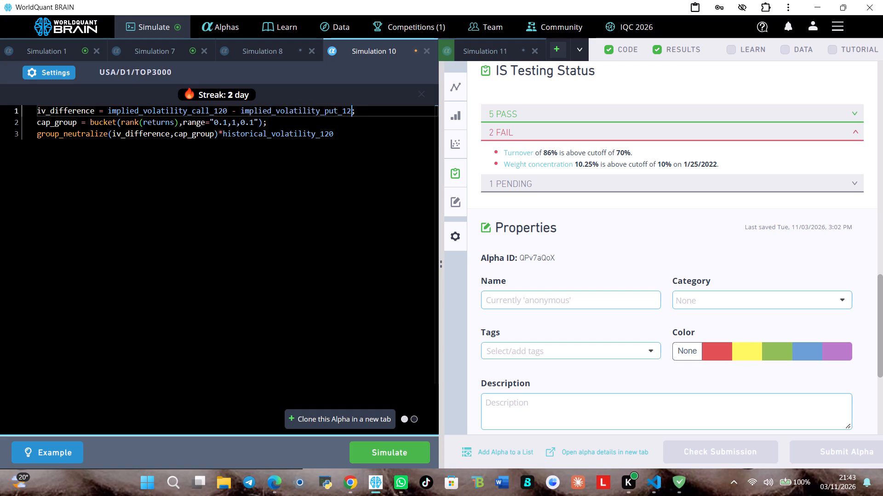
key(BackSpace)
key(BackSpace)
key(BackSpace)
key(BackSpace)
key(BackSpace)
key(BackSpace)
key(BackSpace)
key(BackSpace)
key(BackSpace)
key(BackSpace)
key(BackSpace)
key(BackSpace)
key(BackSpace)
key(BackSpace)
key(BackSpace)
key(BackSpace)
key(BackSpace)
key(BackSpace)
key(BackSpace)
key(BackSpace)
key(BackSpace)
key(BackSpace)
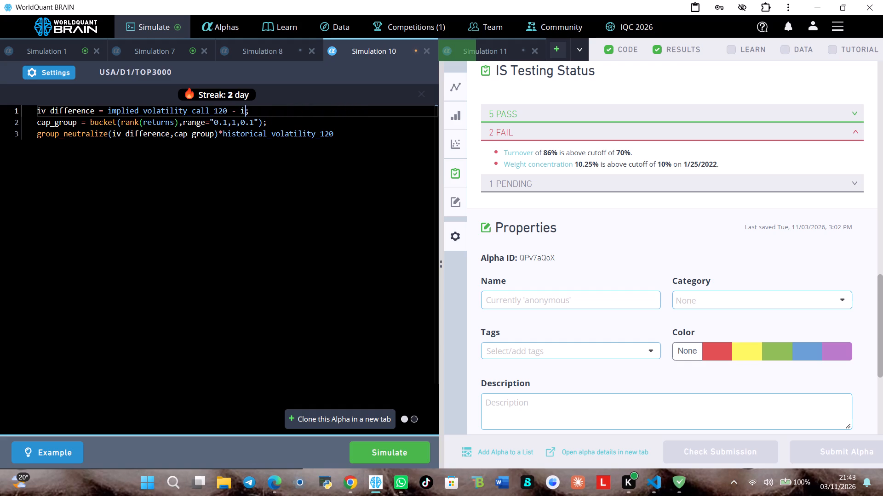
key(BackSpace)
key(BackSpace)
key(BackSpace)
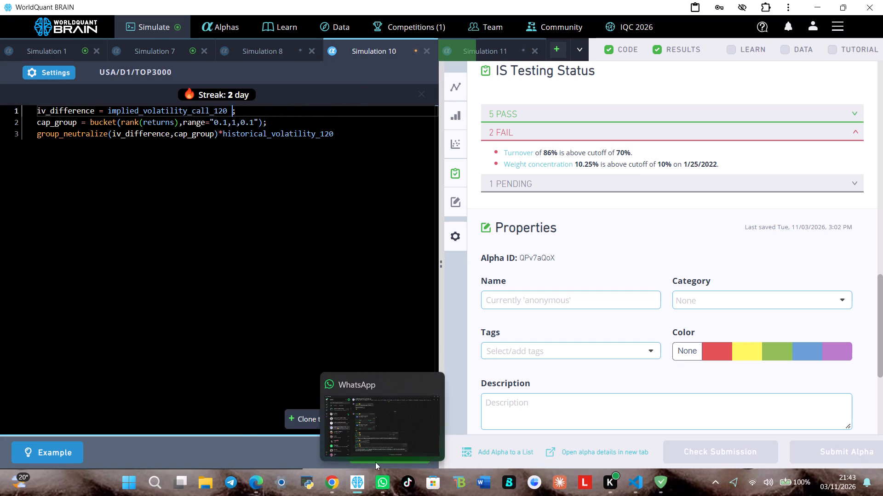
click(372, 453)
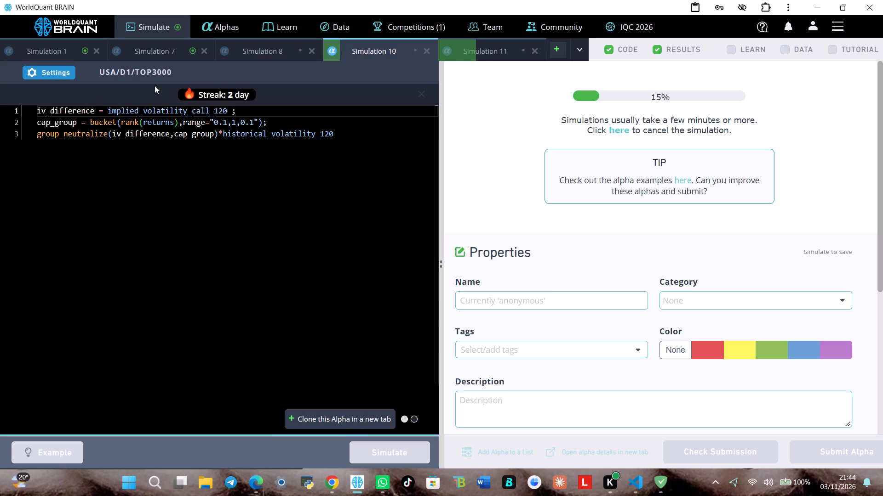
Review the fscore_bfl_profitability alpha's results in Simulation 7 with the test period shown.
click(168, 56)
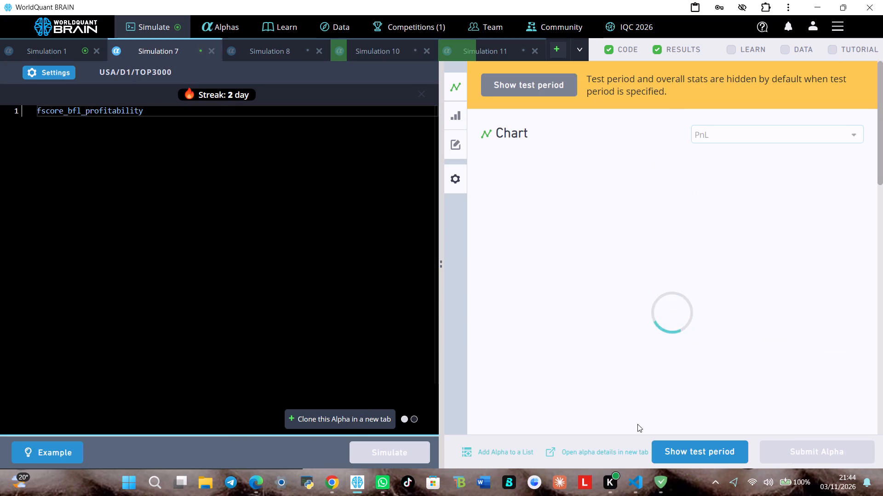
click(665, 444)
scroll(663, 300, down, 4)
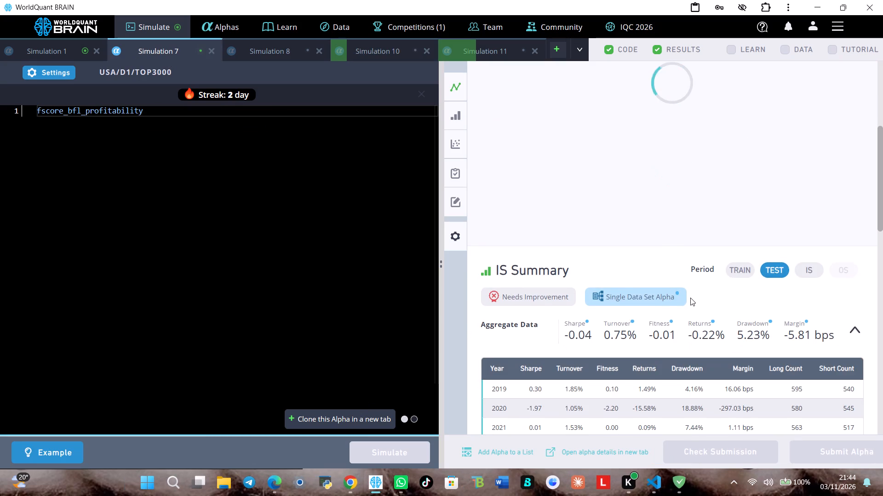
scroll(690, 298, down, 3)
scroll(738, 228, up, 4)
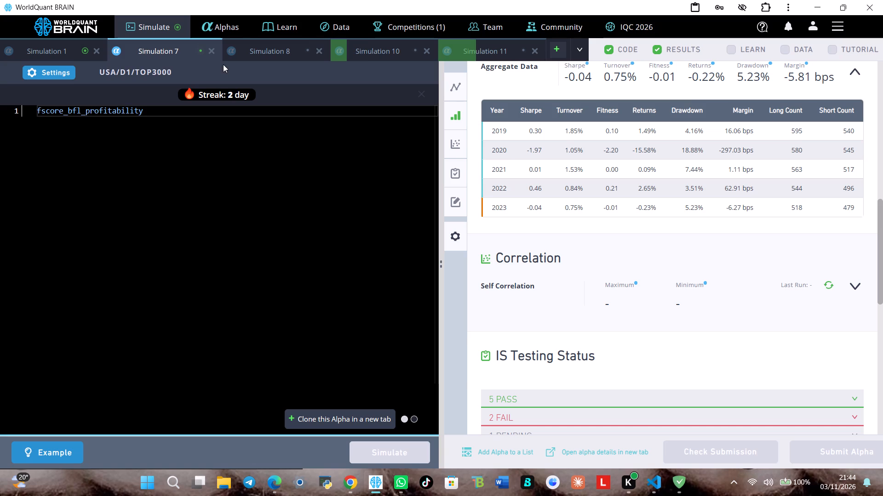
Close Simulation 7.
click(209, 51)
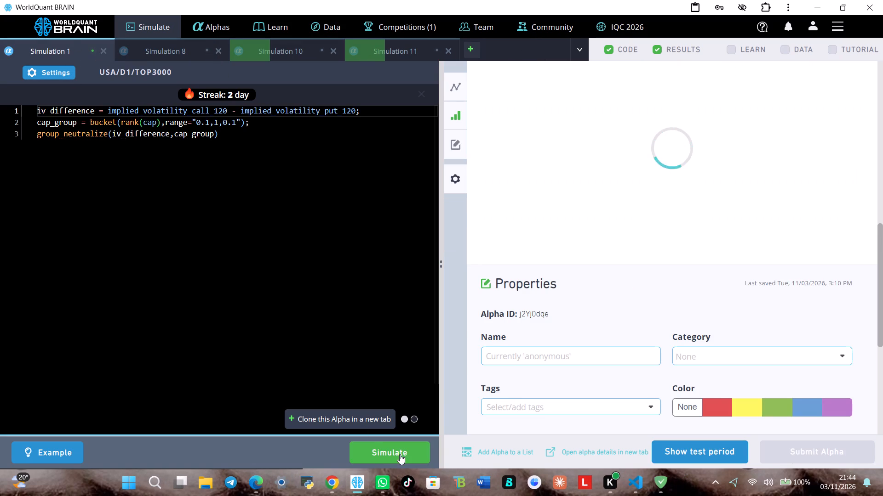
Review Simulation 1's results: reveal the test period, view the PnL chart and IS period summary, and expand the failed tests.
click(684, 451)
scroll(674, 342, up, 5)
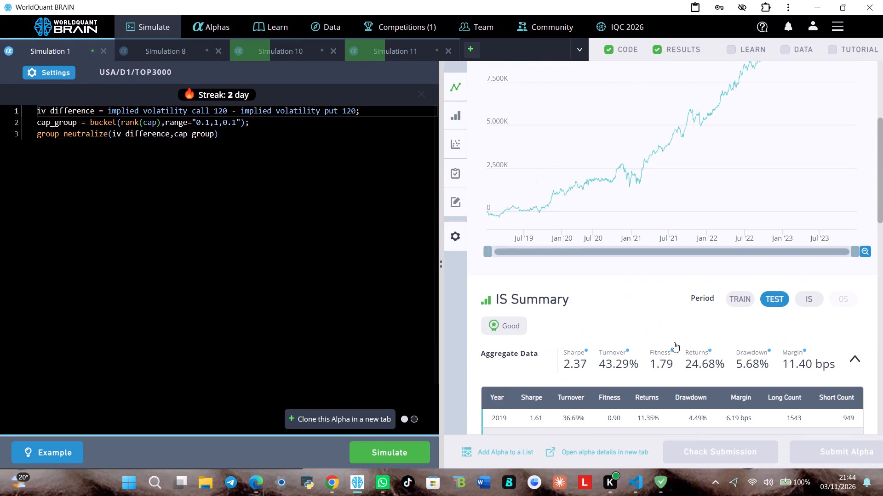
scroll(685, 332, up, 6)
scroll(718, 326, down, 5)
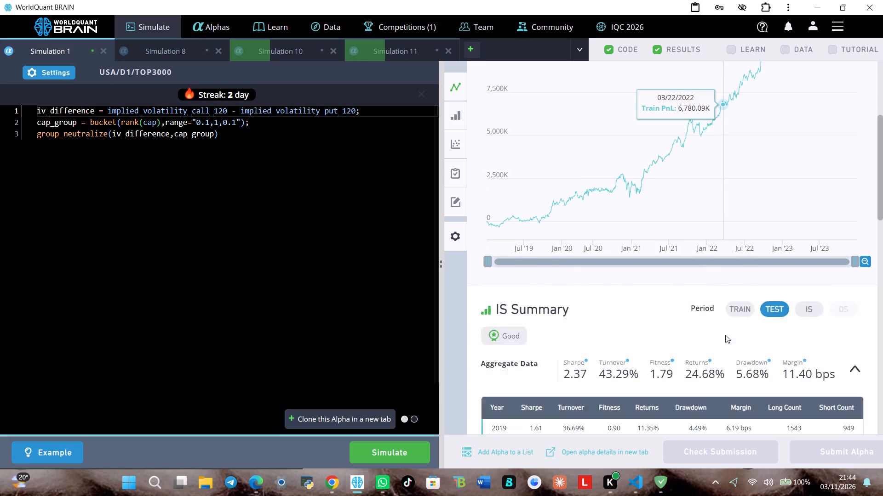
click(801, 207)
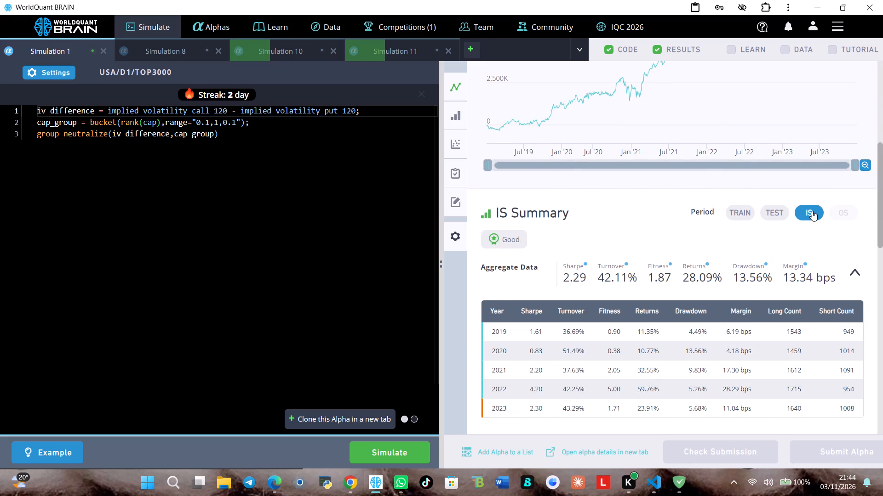
click(812, 211)
scroll(733, 308, down, 8)
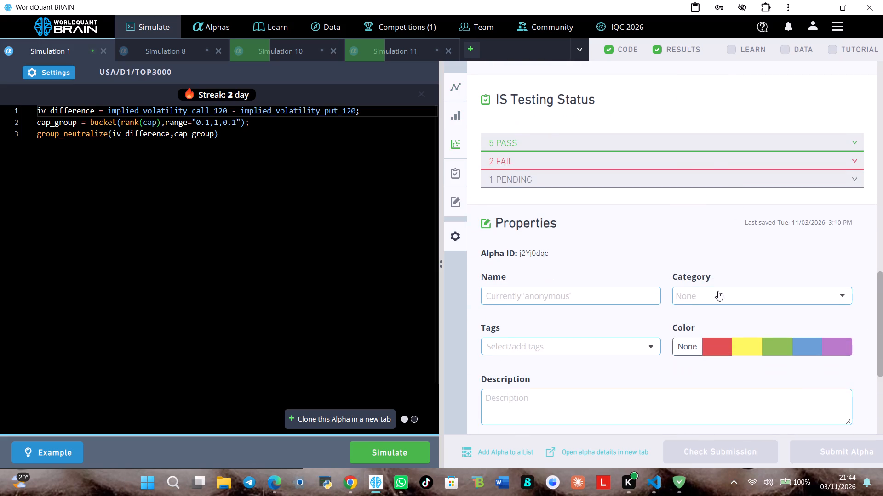
click(687, 158)
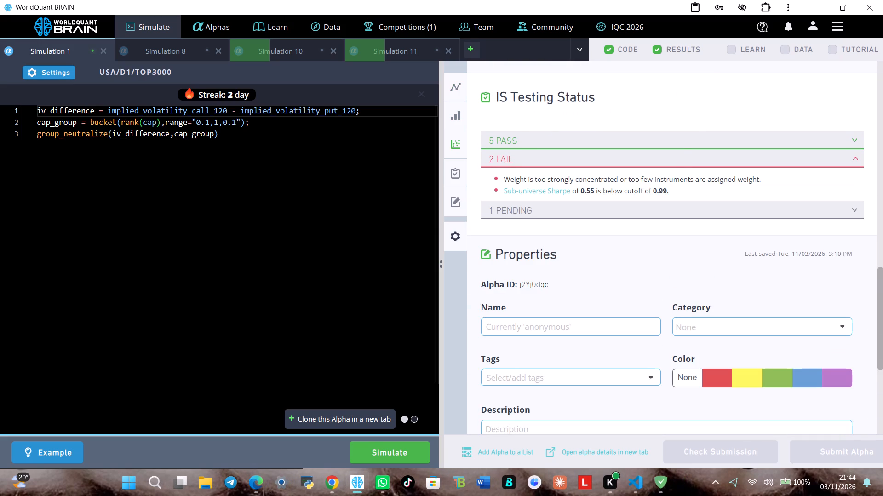
Change the call field in Simulation 1's iv_difference to implied_volatility_call_720 and run the simulation.
click(224, 140)
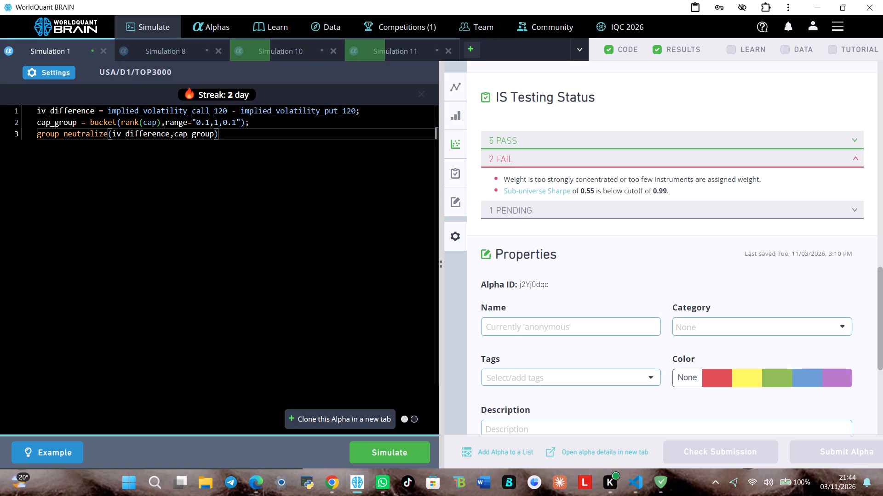
click(223, 113)
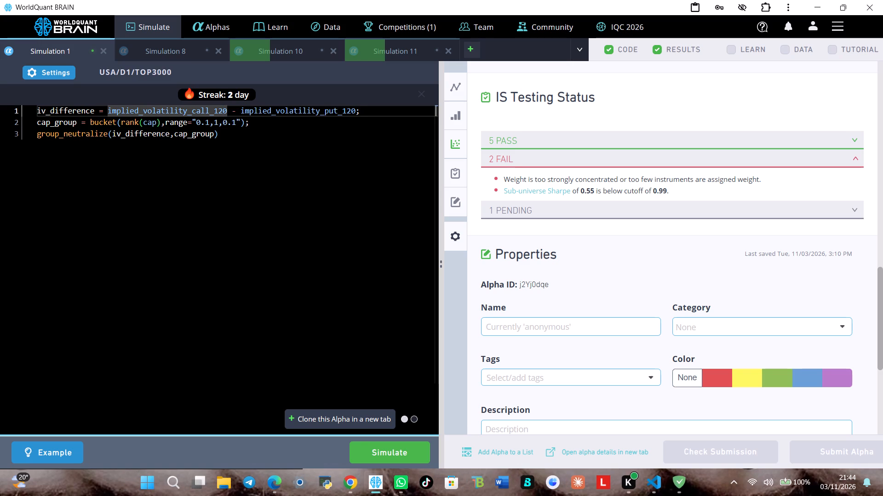
key(BackSpace)
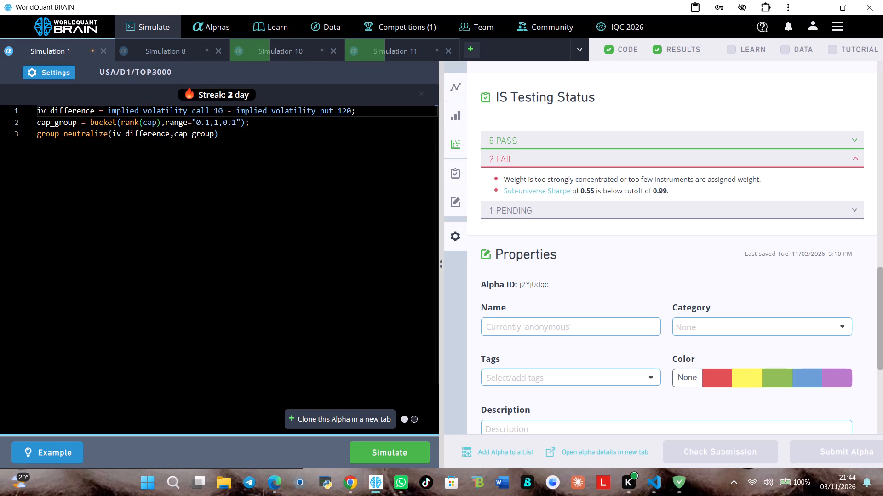
key(BackSpace)
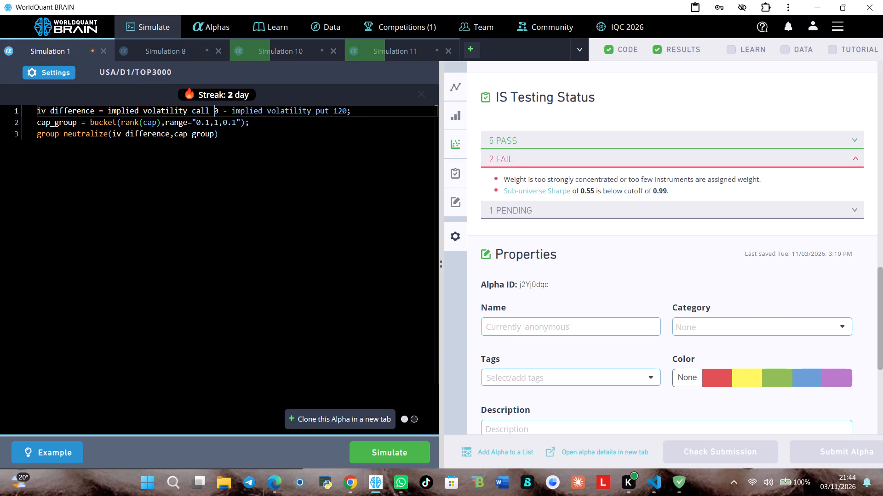
key(2)
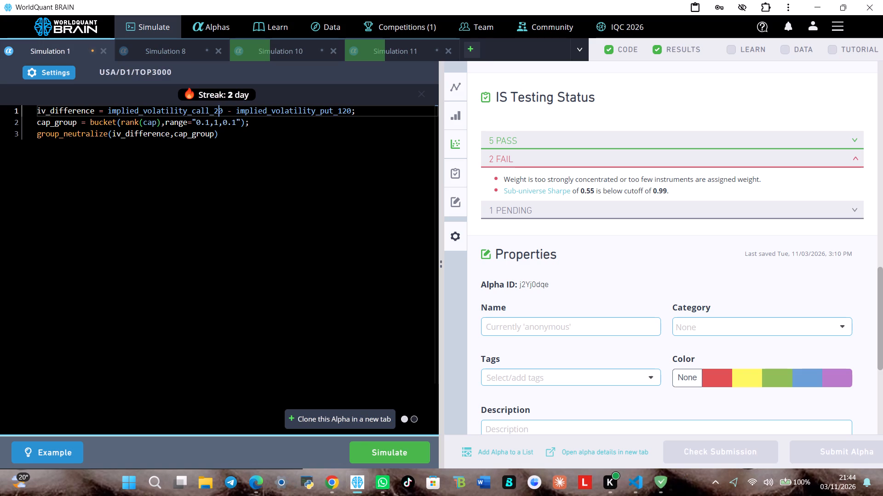
key(6)
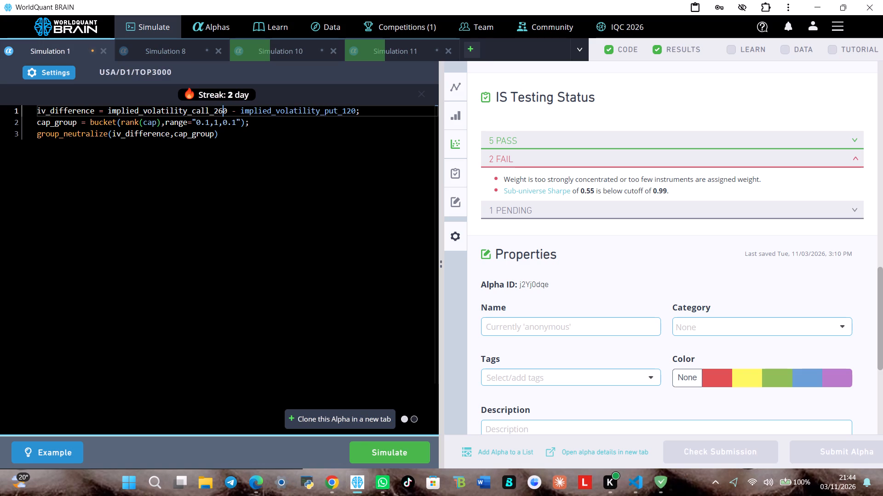
key(BackSpace)
key(BackSpace)
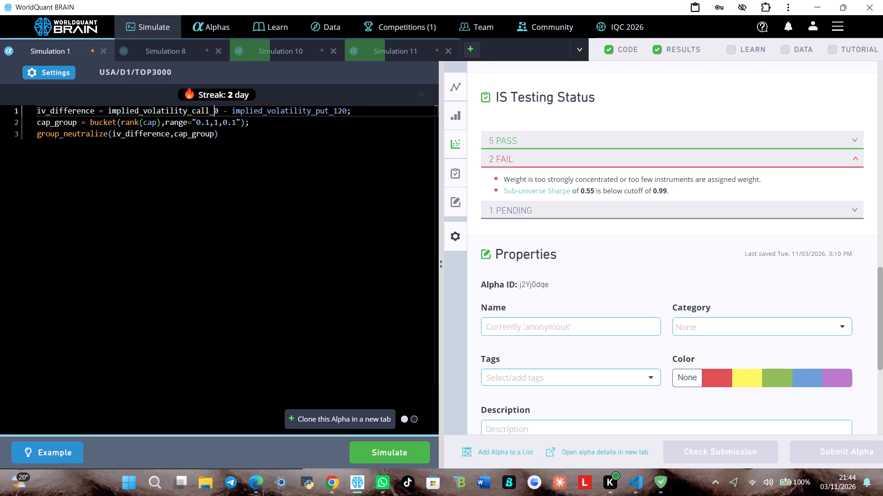
text(72)
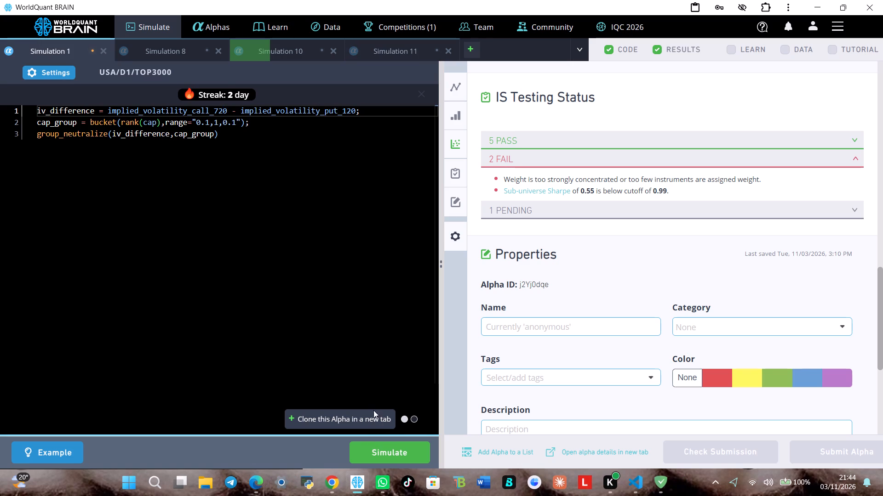
click(386, 446)
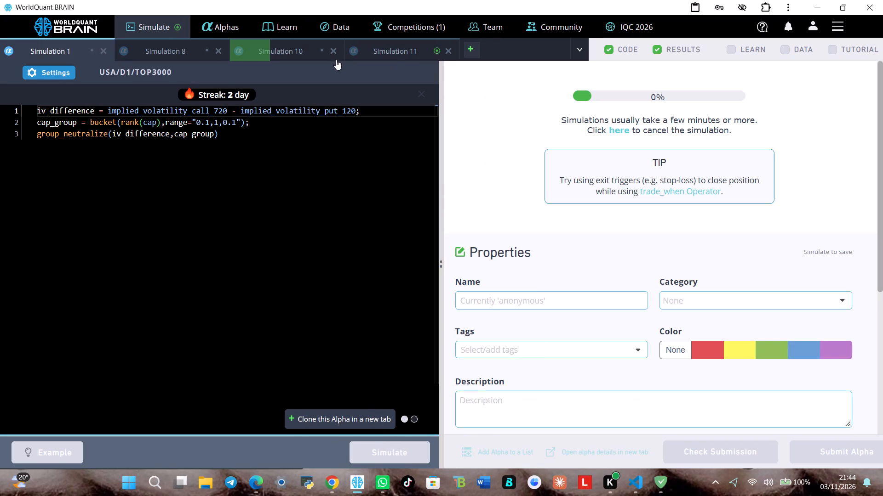
Review Simulation 11's results: reveal the test period, view the PnL chart and examine the IS period summary.
click(295, 52)
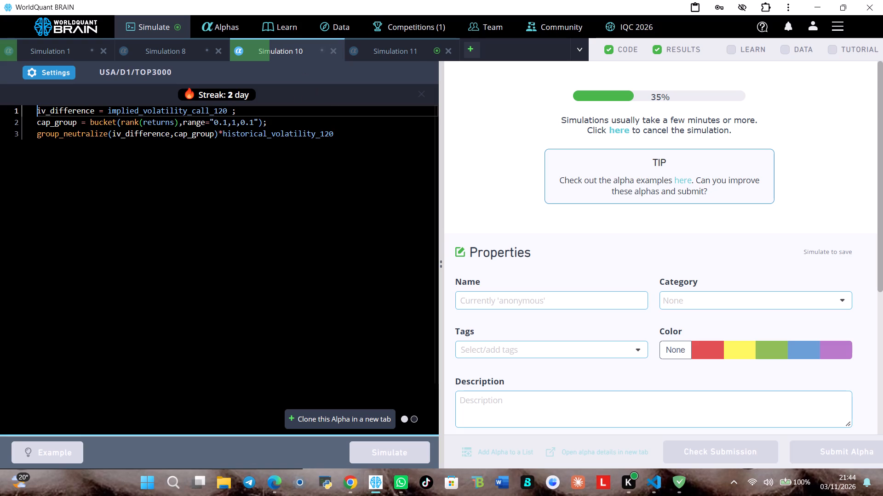
click(418, 52)
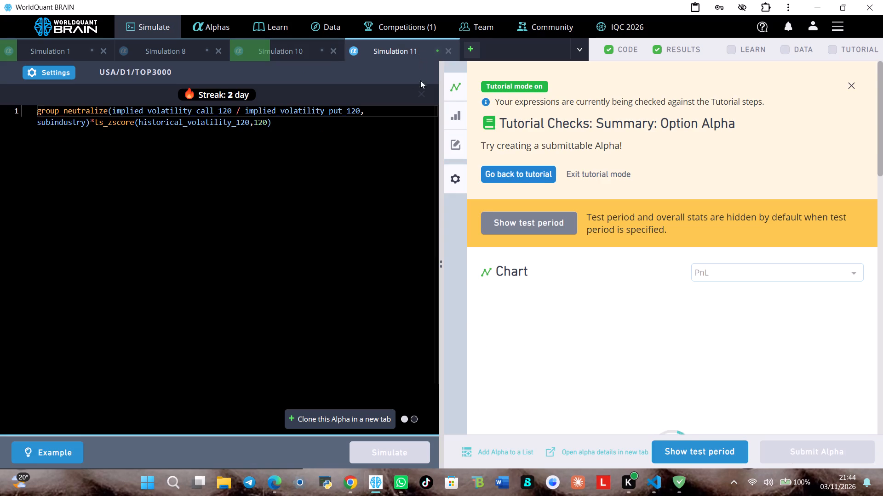
click(655, 452)
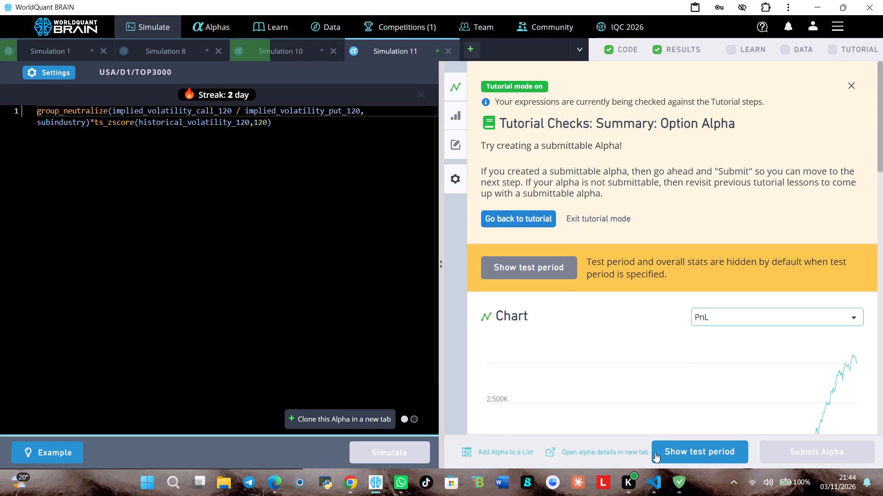
scroll(699, 298, down, 5)
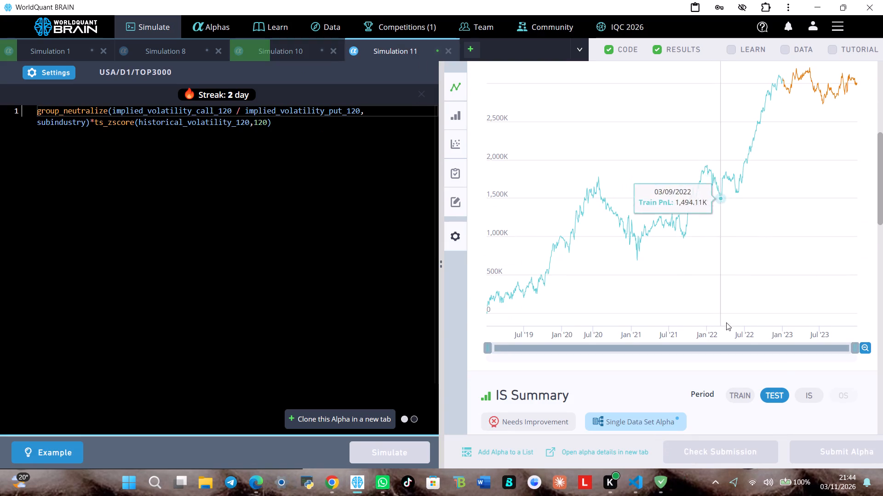
click(812, 395)
scroll(804, 374, down, 4)
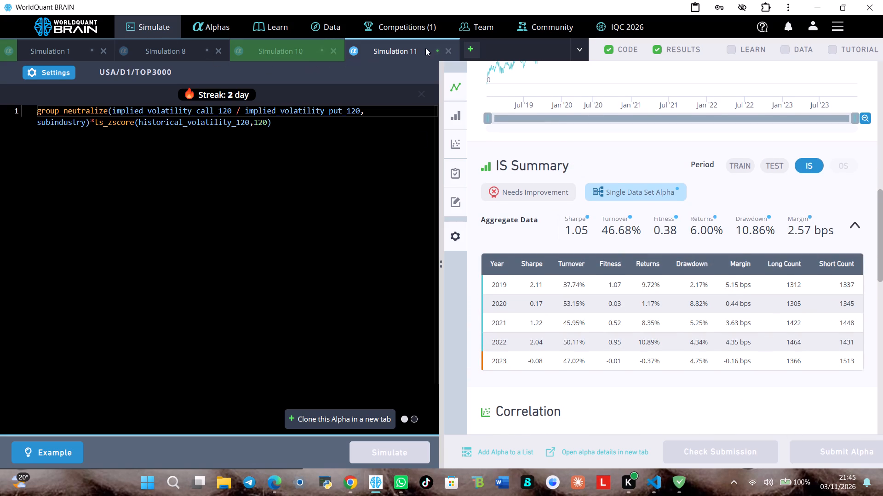
Close Simulation 11.
click(446, 48)
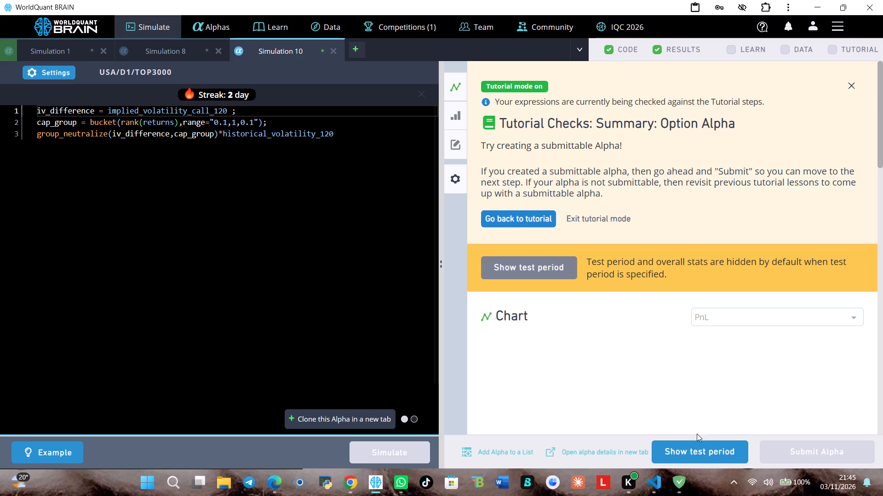
Review Simulation 10's results: reveal the test period, examine the IS period summary and view the PnL chart.
click(725, 447)
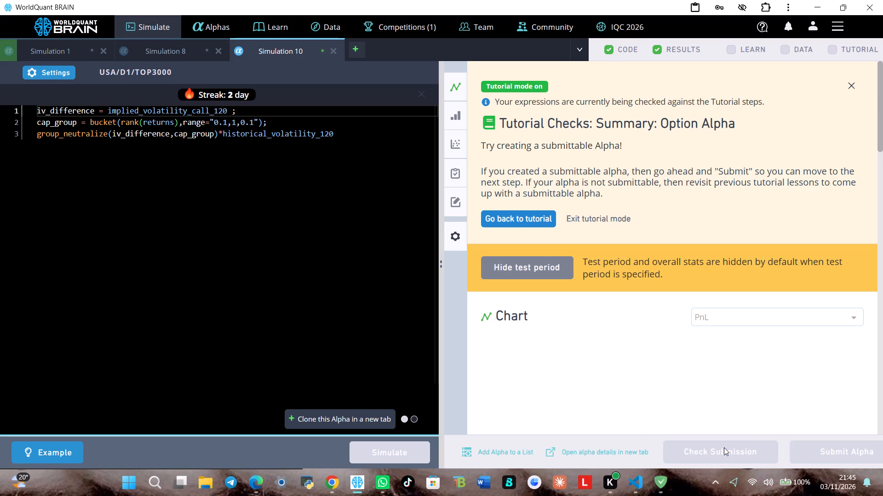
scroll(699, 337, down, 10)
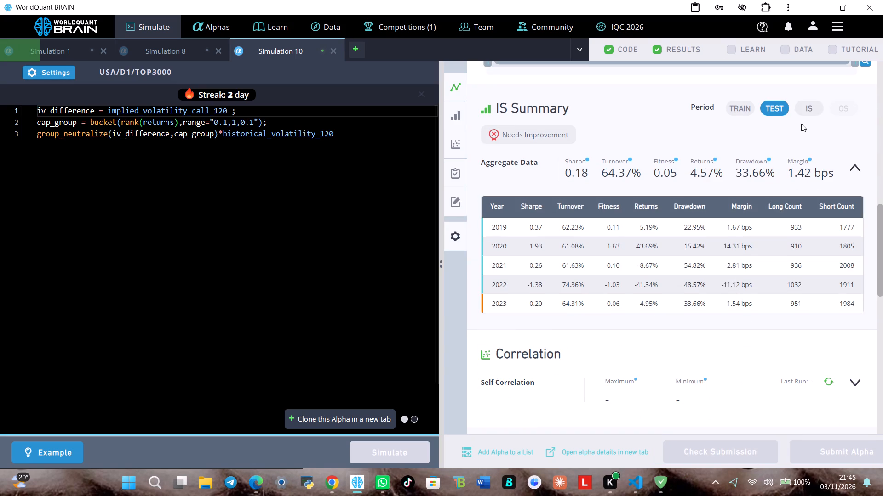
click(807, 115)
scroll(784, 146, up, 4)
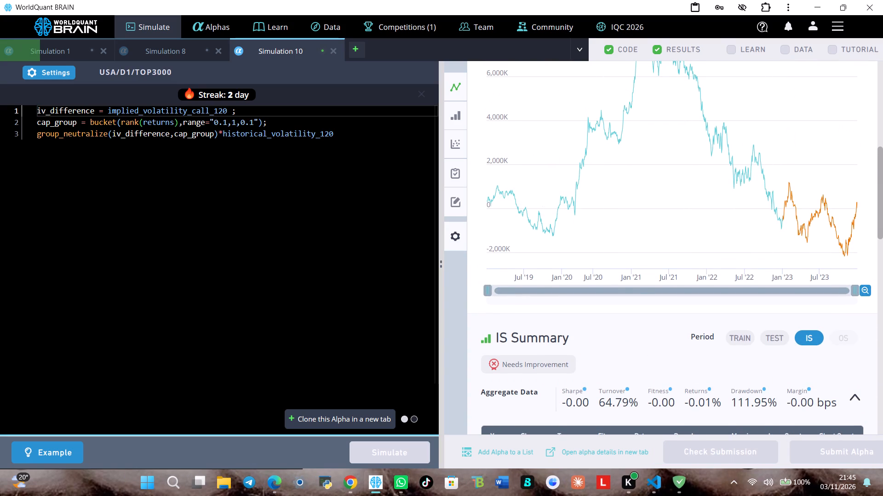
Subtract implied_volatility_call_1080 from implied_volatility_call_120 in Simulation 10's iv_difference line and run the simulation.
click(231, 112)
key(BackSpace)
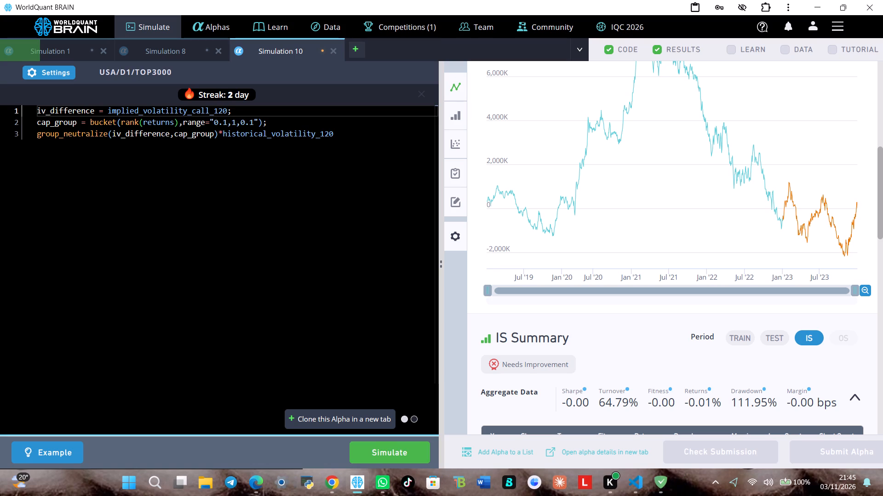
key(minus)
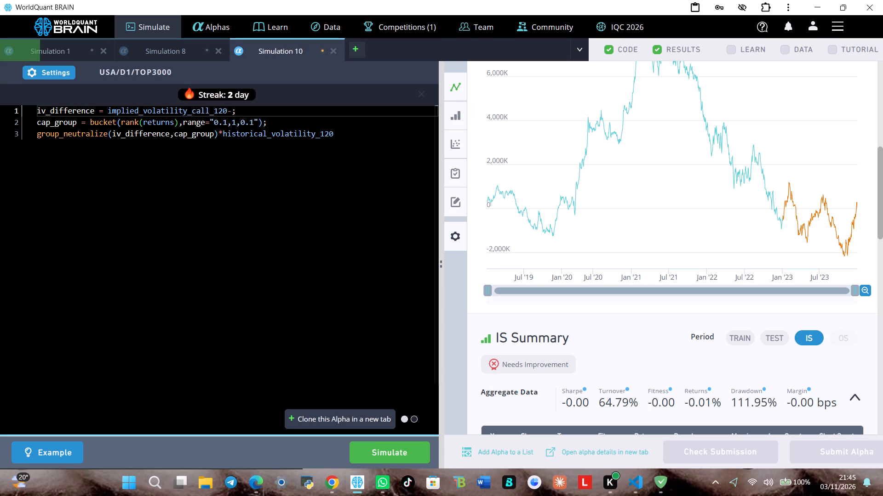
text(imp)
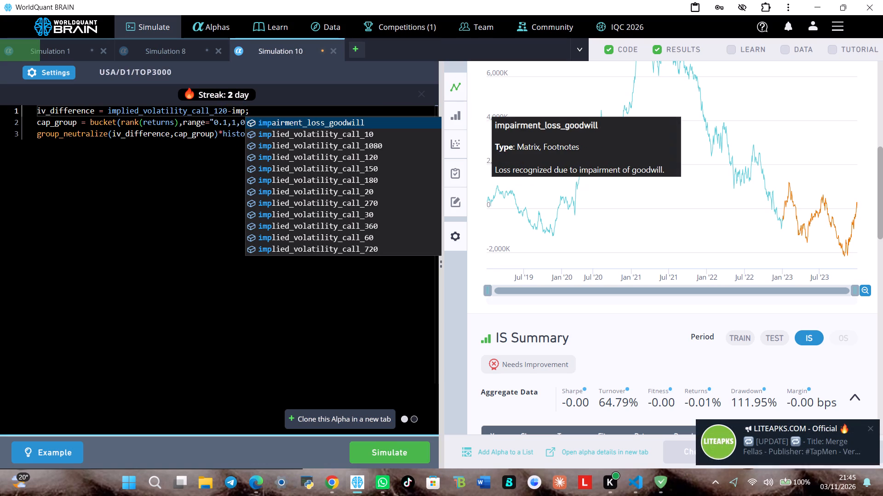
click(326, 141)
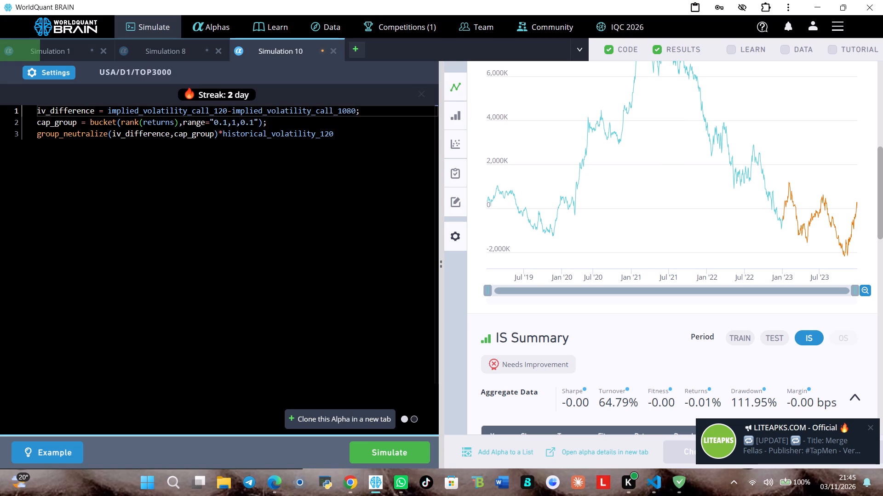
click(421, 452)
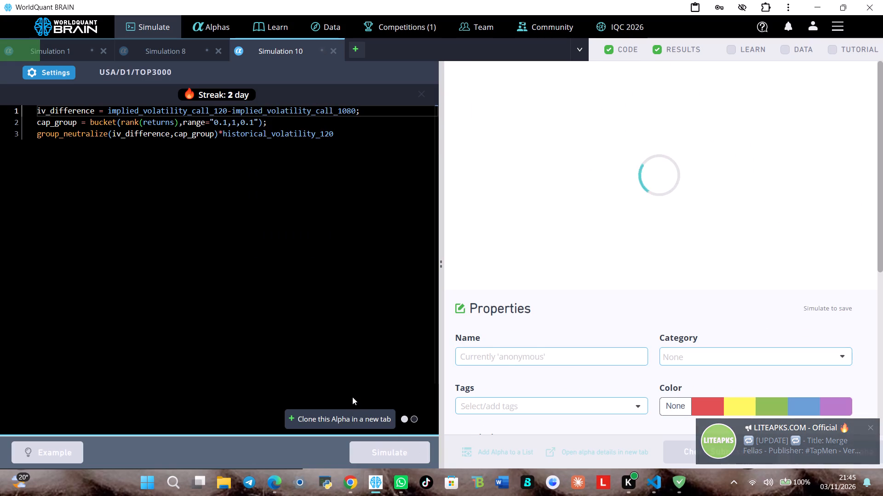
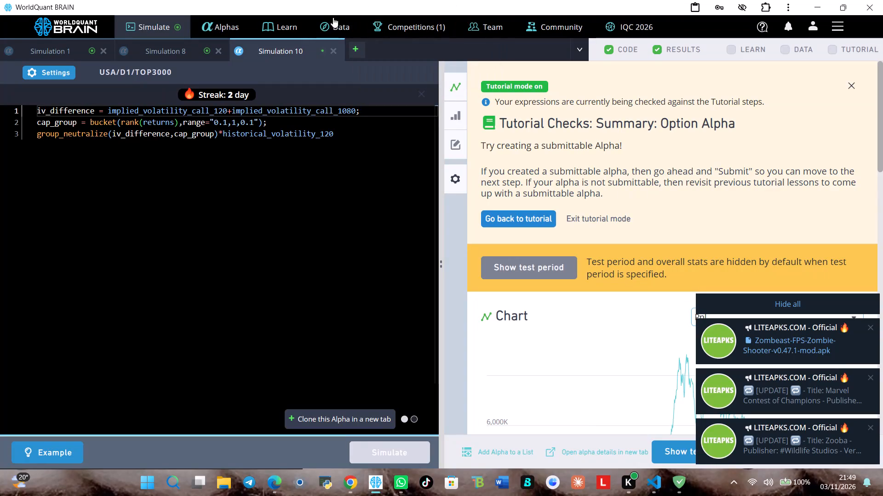
Review Simulation 10's results: reveal the test period, view the PnL chart and examine the IS period summary.
click(643, 444)
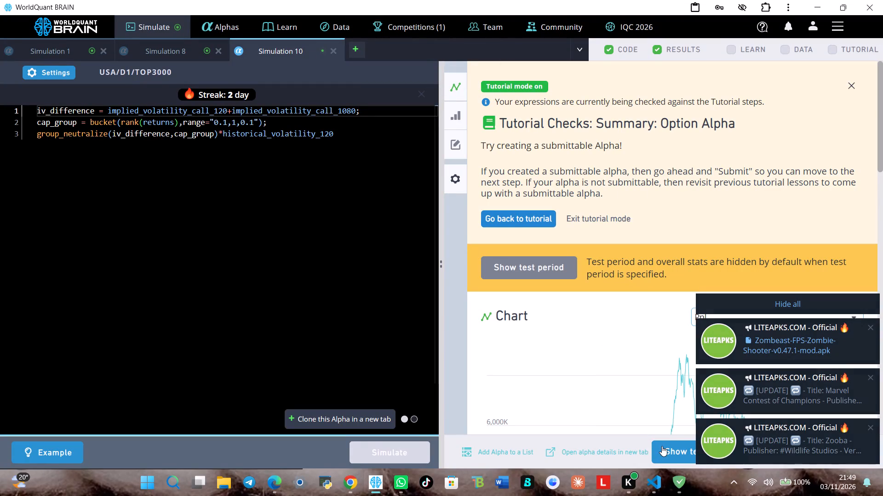
click(662, 446)
scroll(646, 242, down, 3)
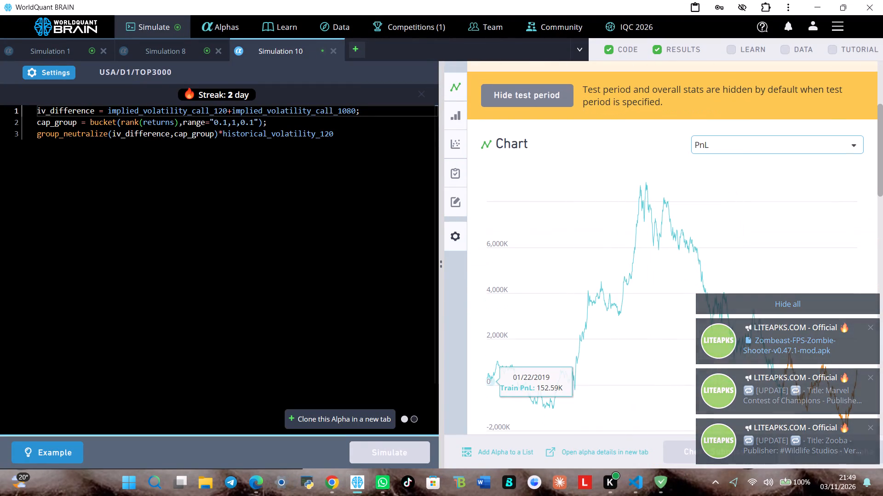
click(369, 298)
scroll(774, 282, down, 5)
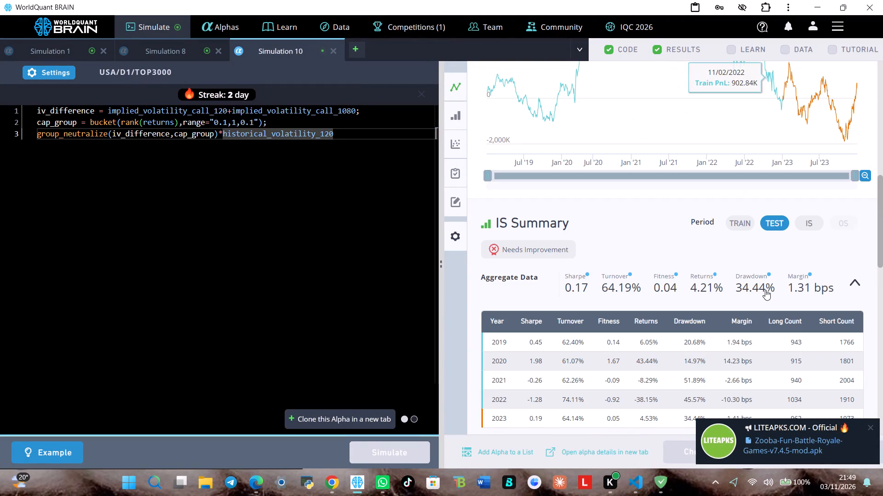
click(808, 223)
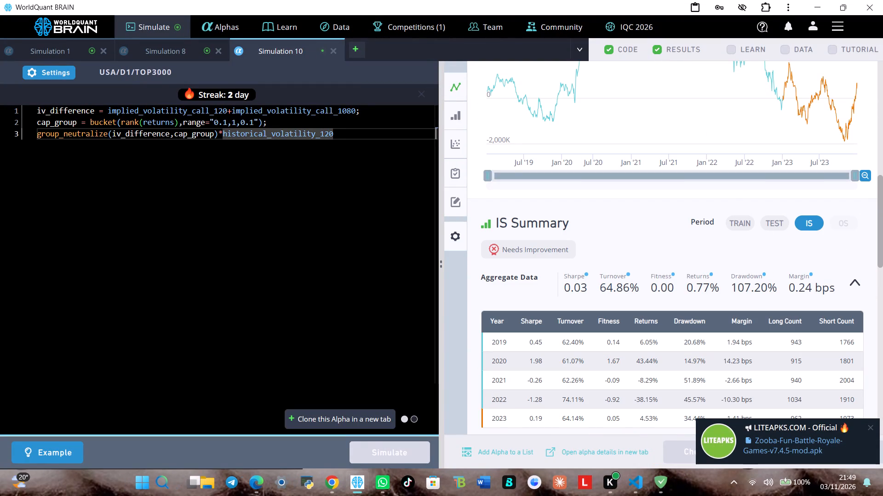
Multiply implied_volatility_call_120 by implied_volatility_call_1080 in Simulation 10's iv_difference line and run the simulation.
click(232, 113)
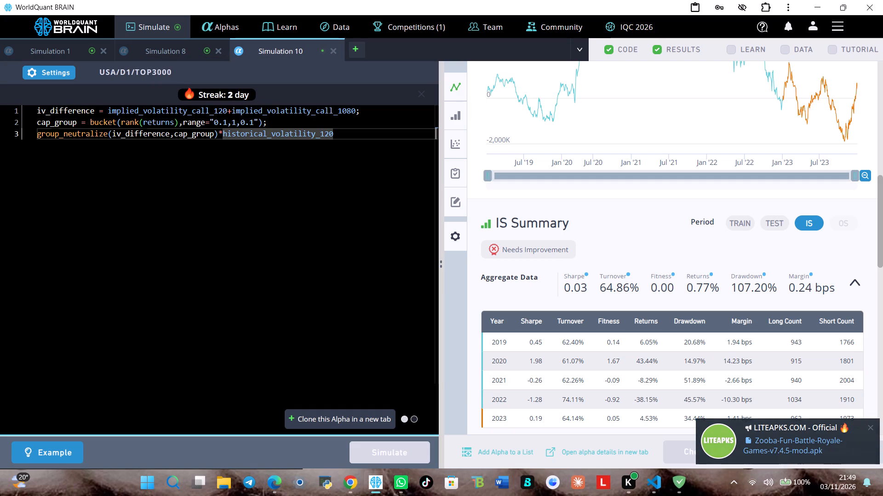
key(BackSpace)
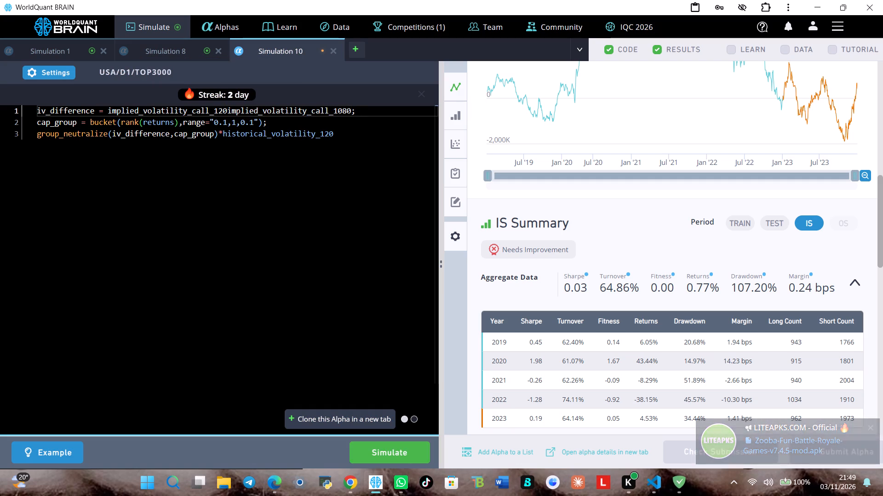
key(shift+asterisk)
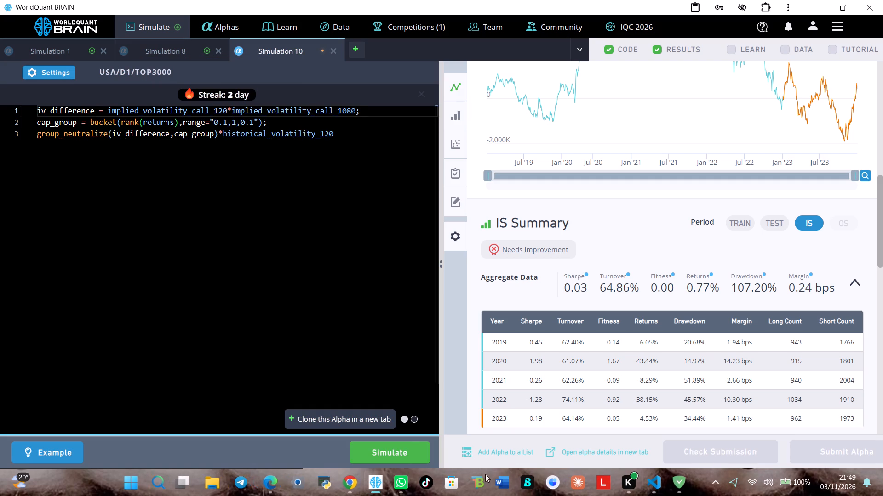
click(411, 446)
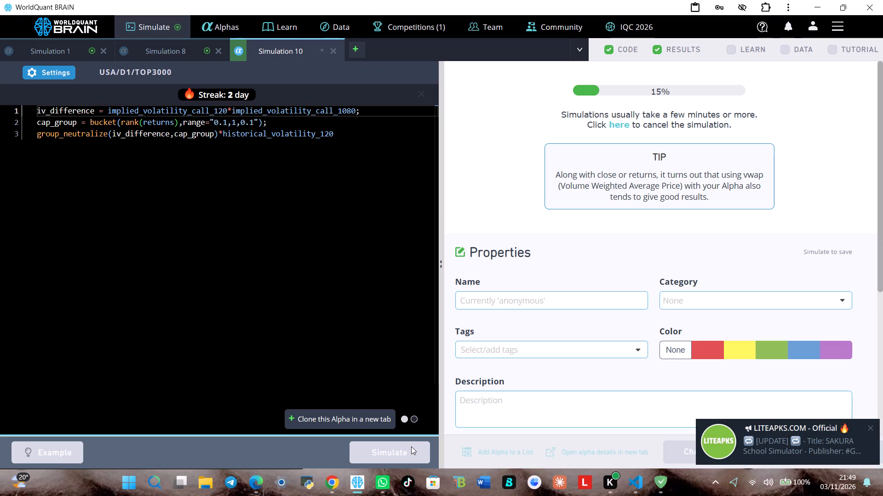
Review Simulation 8's results: reveal the test period, view the PnL chart, the IS period summary and the failed IS tests.
click(172, 52)
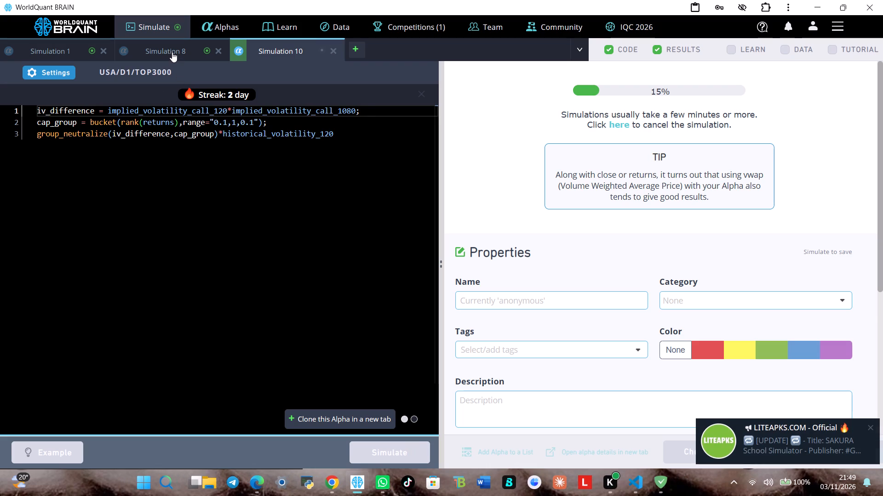
scroll(671, 304, down, 4)
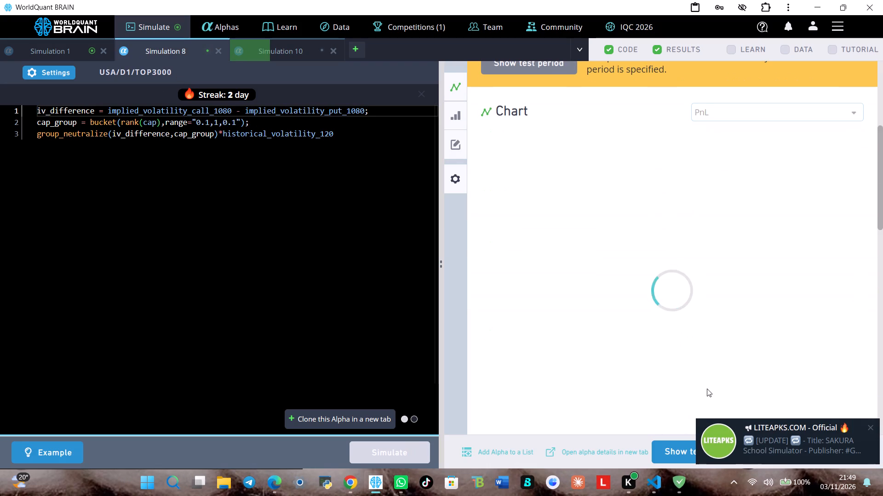
click(686, 450)
scroll(694, 314, down, 2)
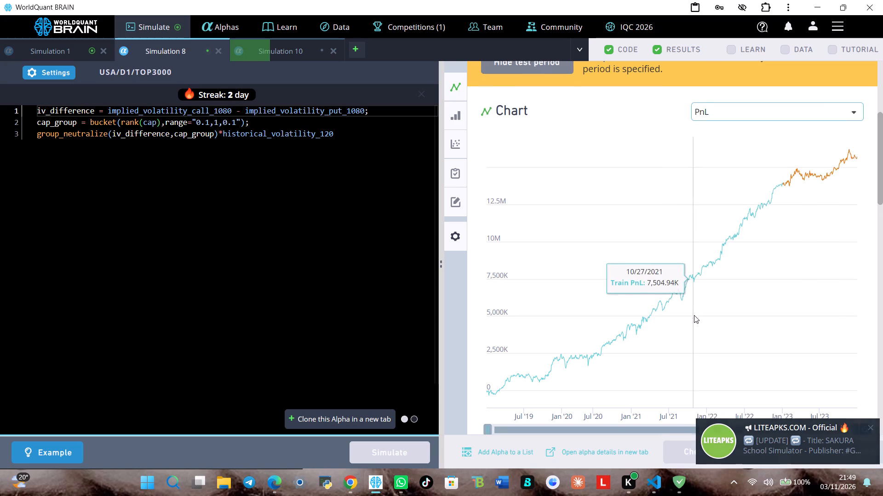
click(803, 359)
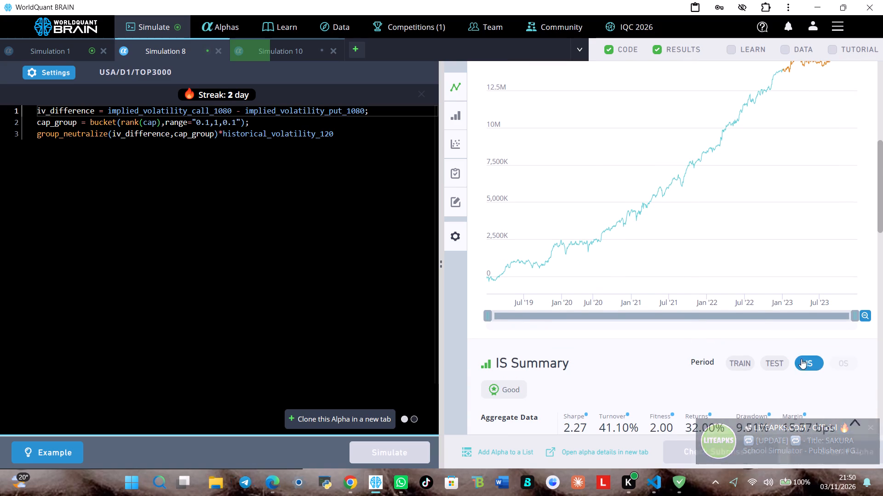
scroll(797, 357, down, 4)
scroll(738, 329, down, 6)
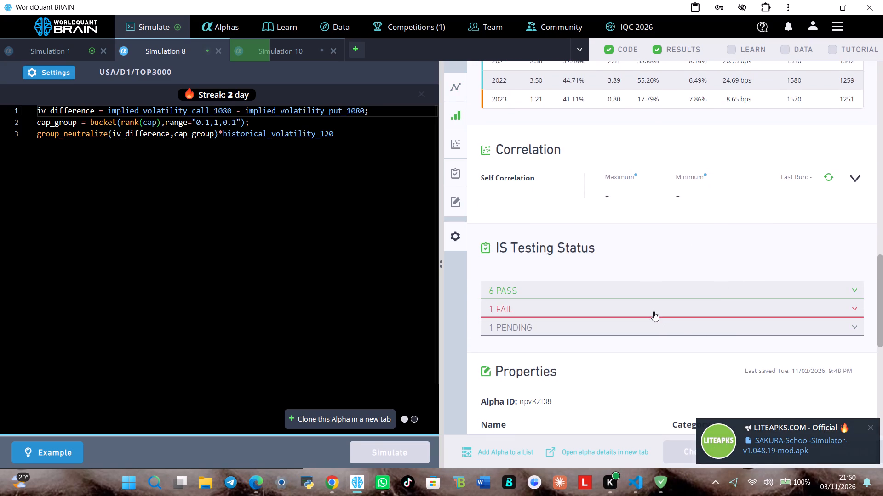
click(651, 309)
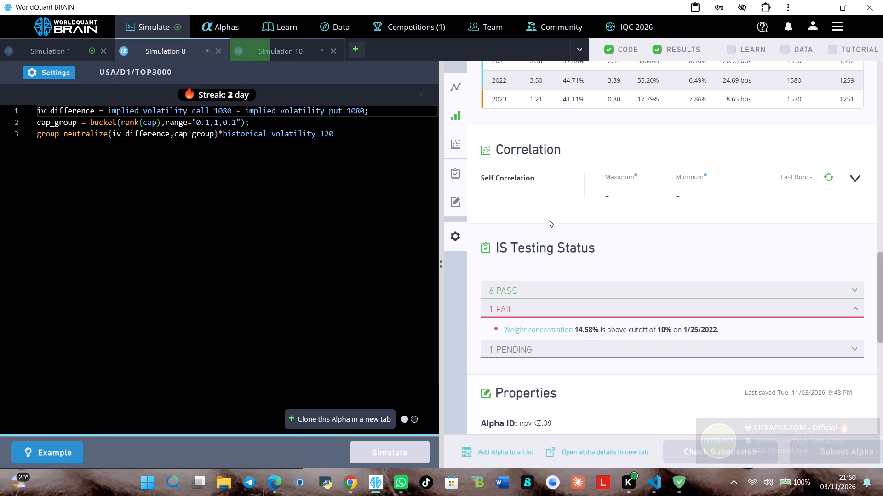
Set Simulation 8's neutralization to Industry and run the simulation.
click(50, 73)
click(125, 241)
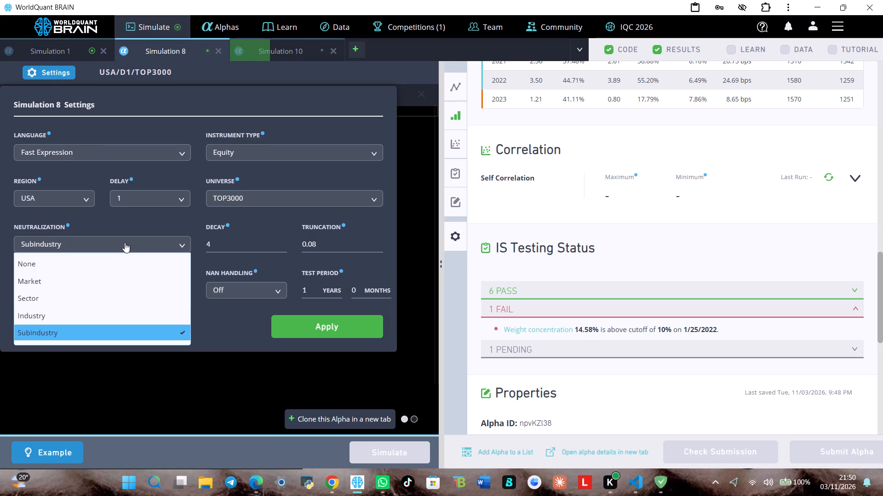
click(128, 313)
click(333, 329)
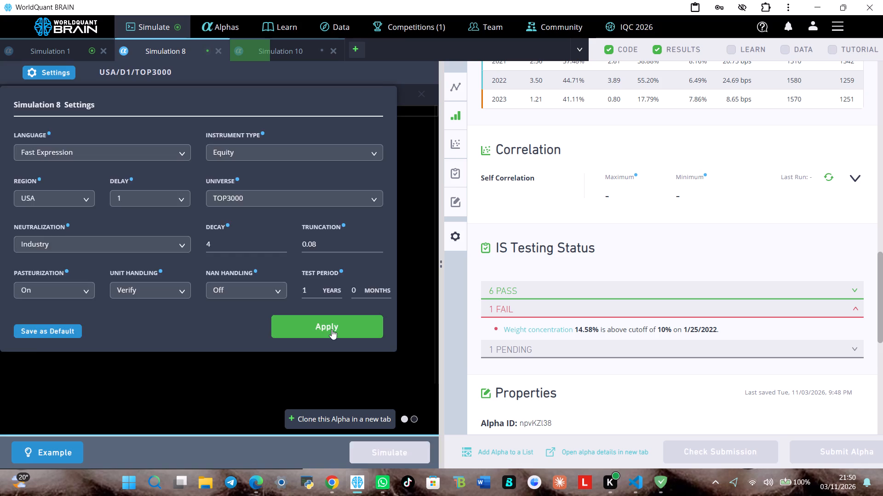
click(399, 457)
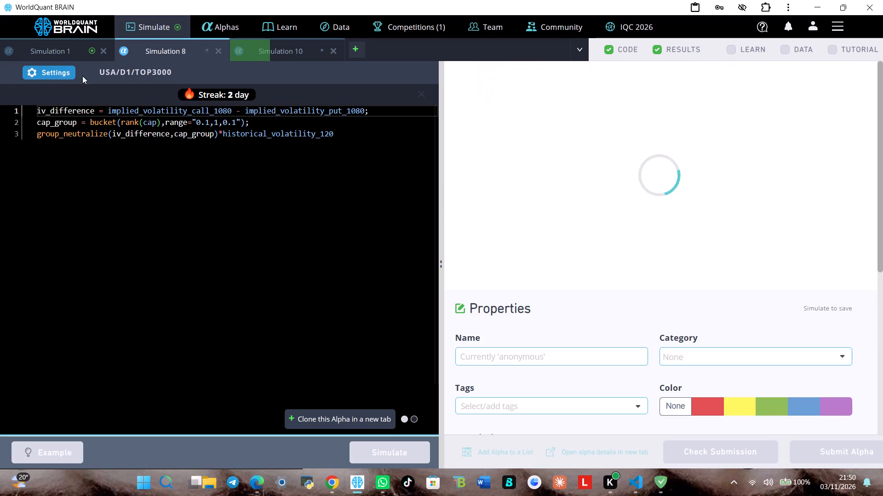
Switch to Simulation 1 and check its simulation settings.
click(77, 55)
click(70, 70)
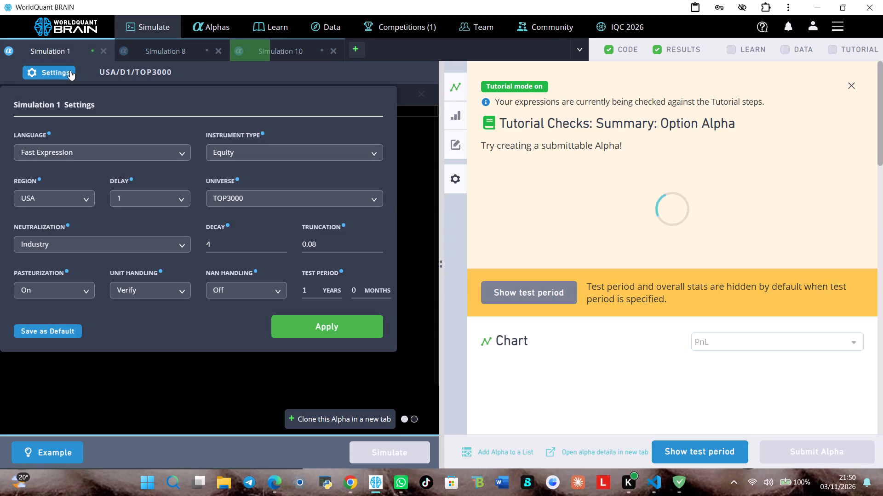
click(280, 397)
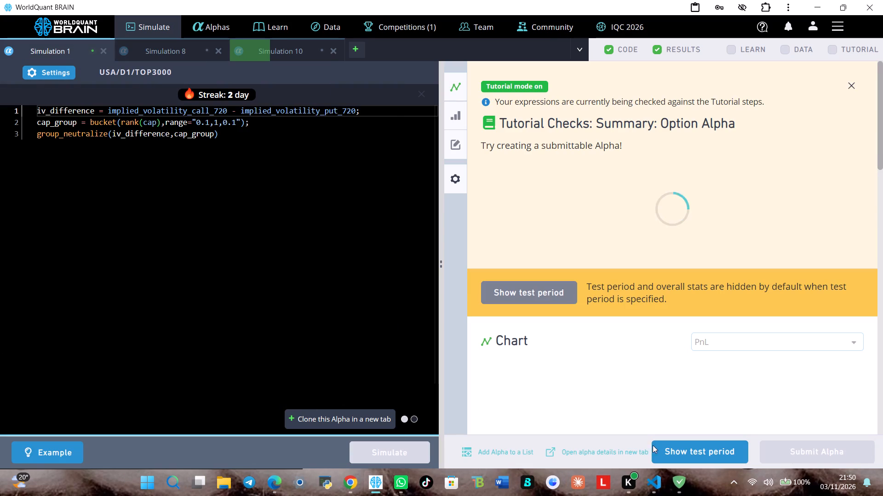
Review Simulation 1's results: reveal the test period, examine the IS period summary and the failed IS tests.
click(670, 451)
scroll(653, 370, down, 3)
scroll(682, 333, down, 4)
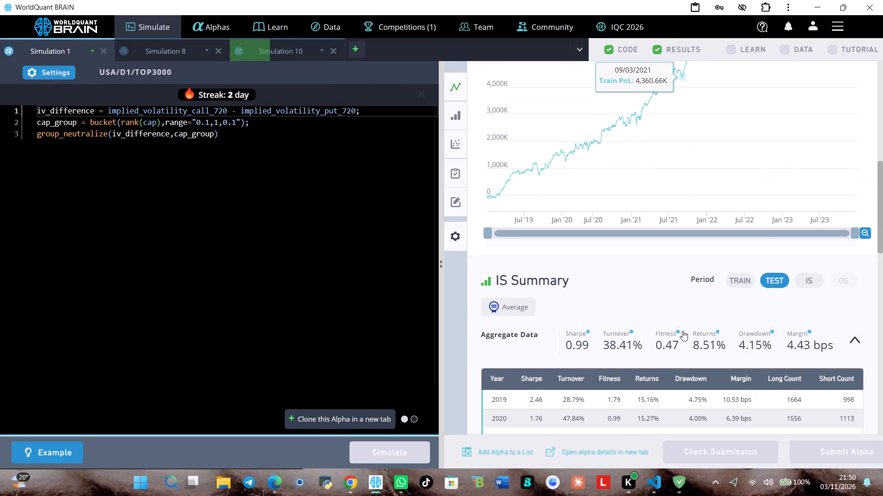
click(804, 280)
scroll(768, 301, down, 3)
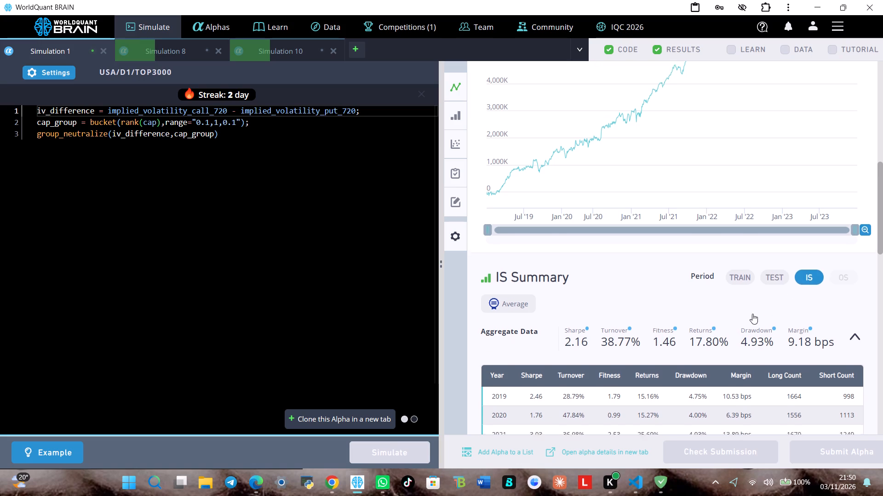
scroll(752, 314, down, 2)
click(698, 400)
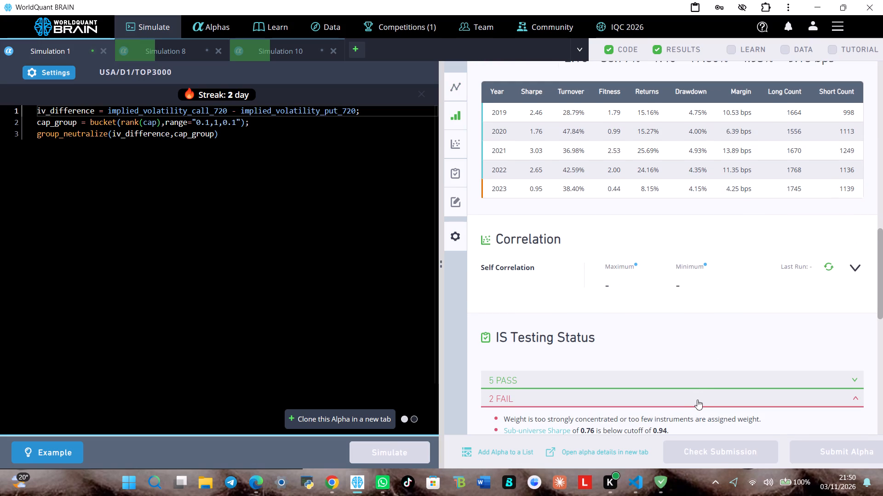
scroll(694, 390, down, 2)
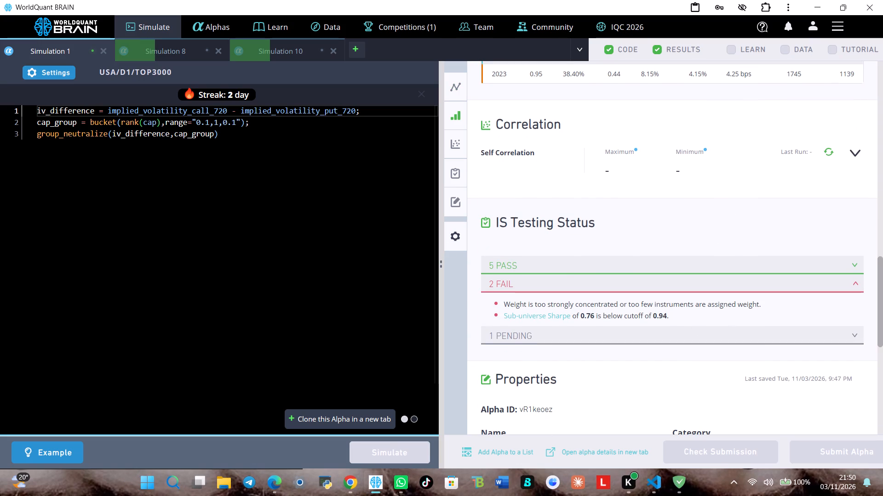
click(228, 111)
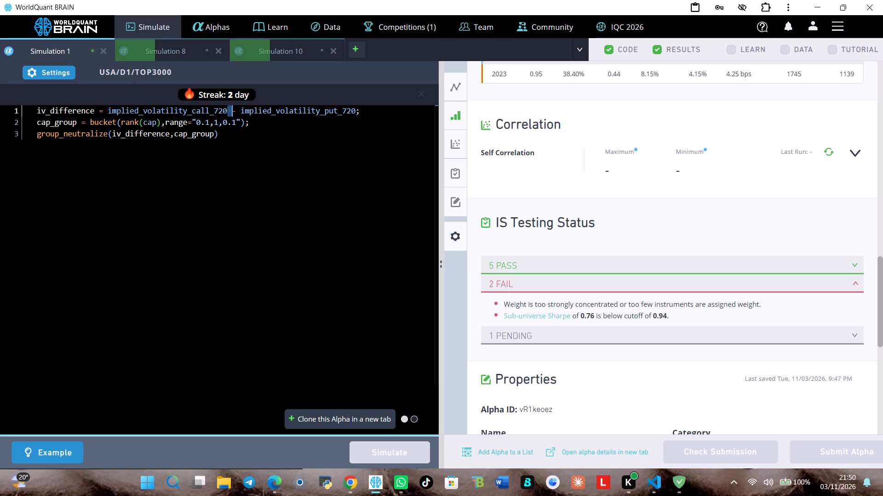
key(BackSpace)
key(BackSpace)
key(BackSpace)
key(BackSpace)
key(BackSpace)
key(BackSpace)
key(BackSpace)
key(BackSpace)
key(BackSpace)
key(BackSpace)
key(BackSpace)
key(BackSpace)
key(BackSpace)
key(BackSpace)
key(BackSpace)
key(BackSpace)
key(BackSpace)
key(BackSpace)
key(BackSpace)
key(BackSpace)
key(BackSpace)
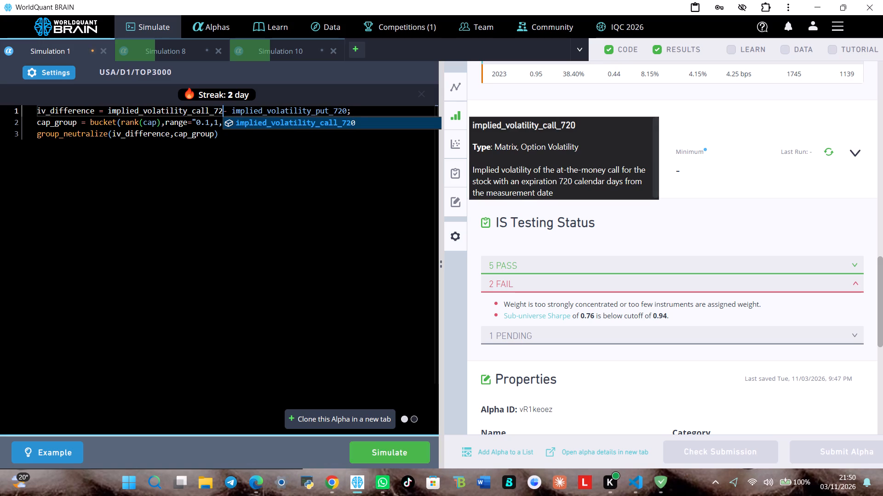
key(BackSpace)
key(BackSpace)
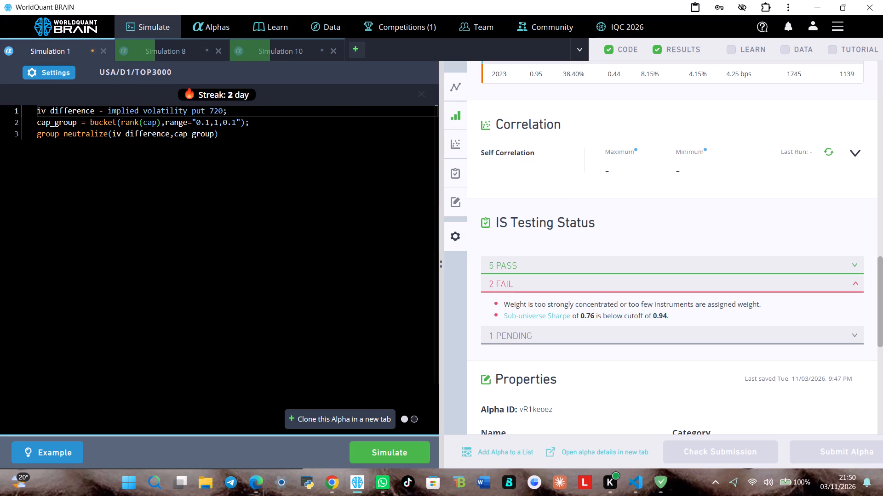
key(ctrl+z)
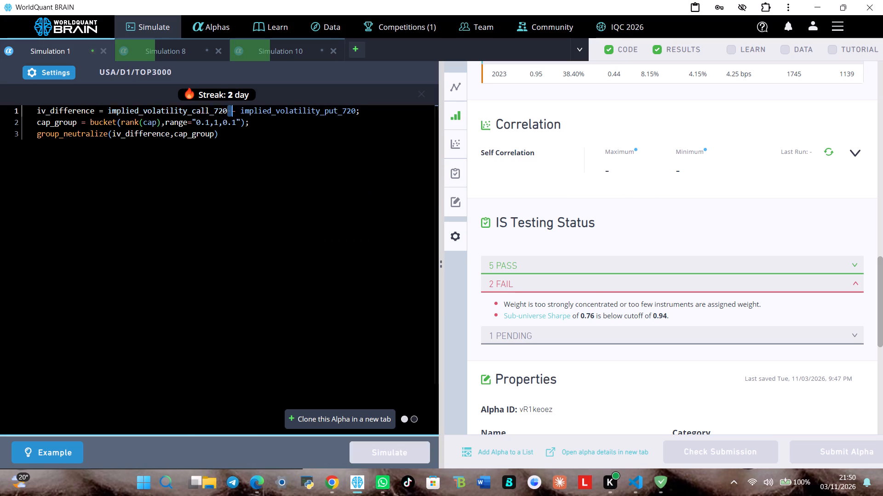
In Simulation 1's iv_difference line, replace implied_volatility_call_720 with historical_volatility_120 and run the simulation.
key(BackSpace)
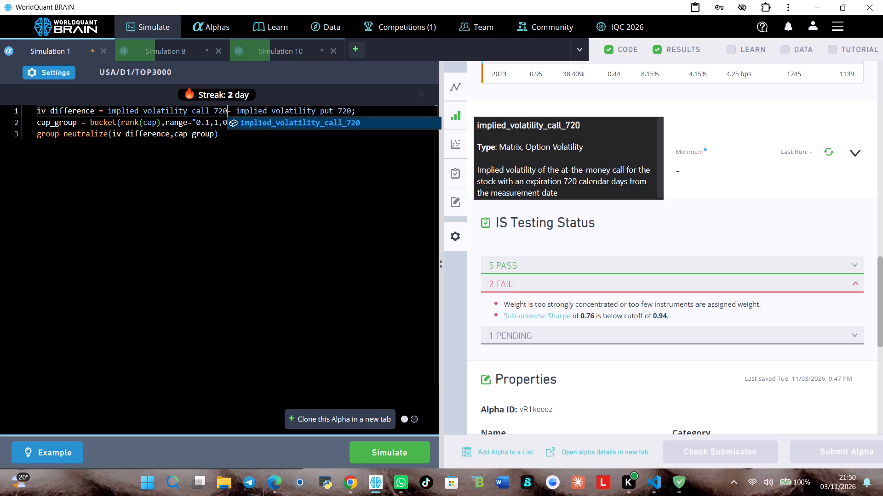
key(BackSpace)
key(BackSpace)
key(BackSpace)
key(BackSpace)
key(BackSpace)
key(BackSpace)
key(BackSpace)
key(BackSpace)
key(BackSpace)
key(BackSpace)
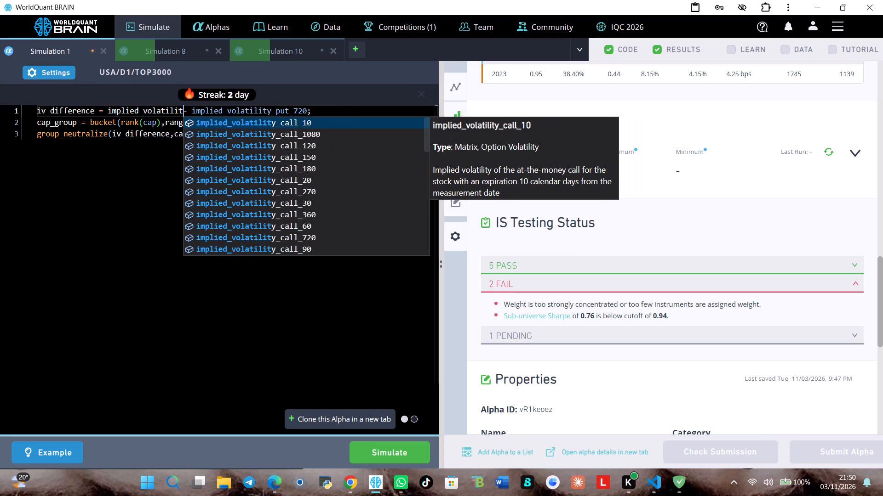
key(BackSpace)
key(BackSpace)
key(BackSpace)
key(BackSpace)
key(BackSpace)
key(BackSpace)
key(BackSpace)
key(BackSpace)
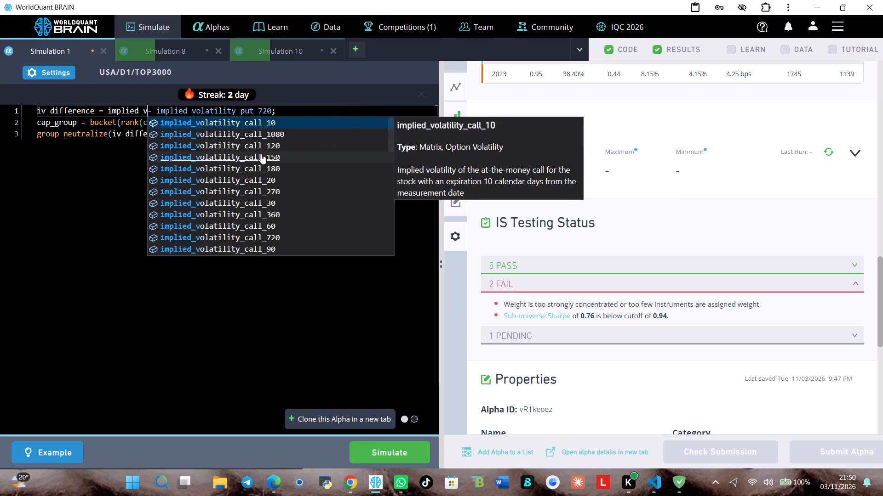
key(BackSpace)
key(BackSpace)
key(BackSpace)
key(BackSpace)
key(BackSpace)
key(BackSpace)
key(BackSpace)
key(BackSpace)
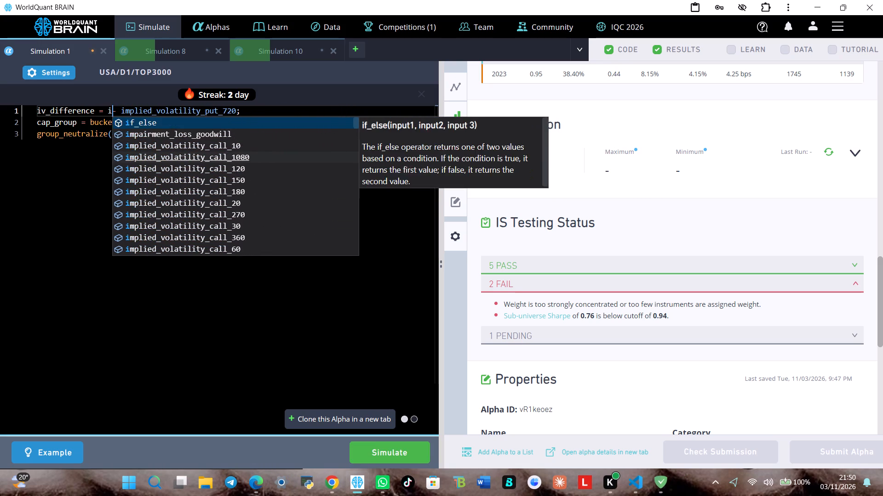
key(BackSpace)
key(t)
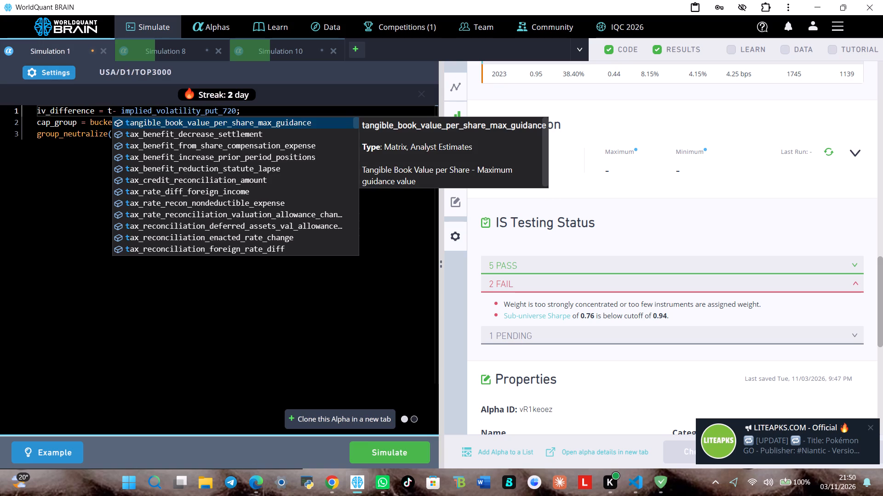
key(BackSpace)
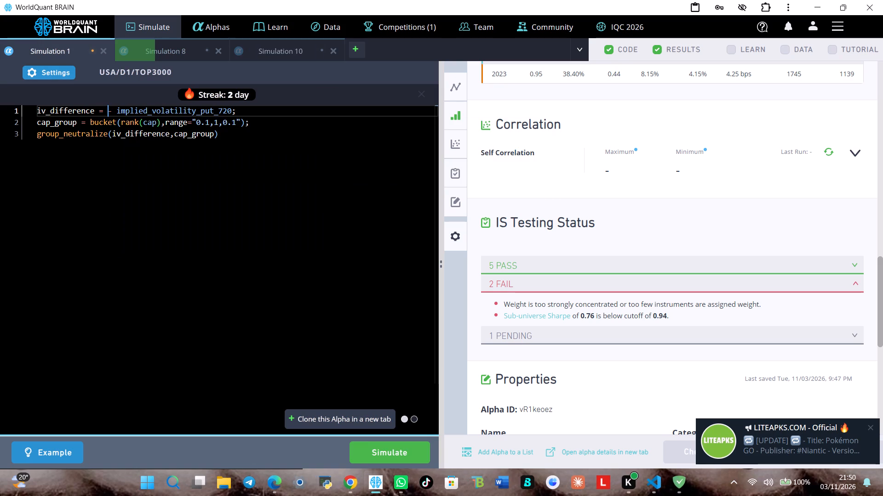
key(h)
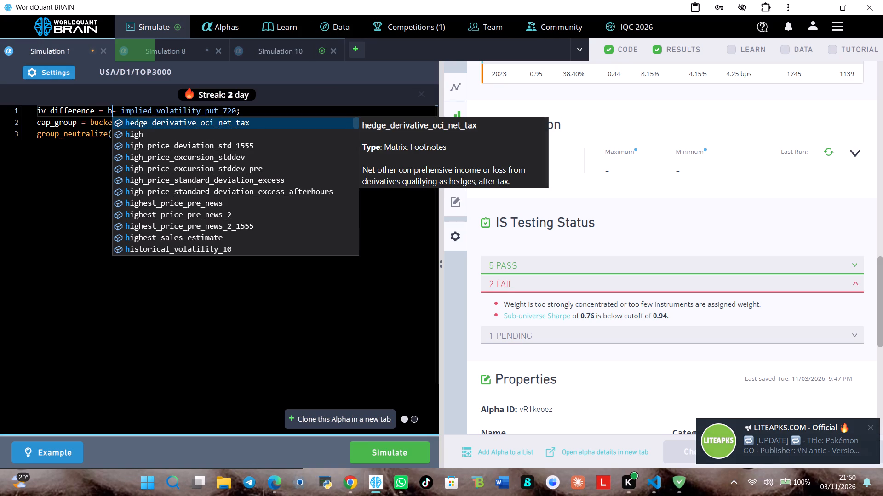
key(i)
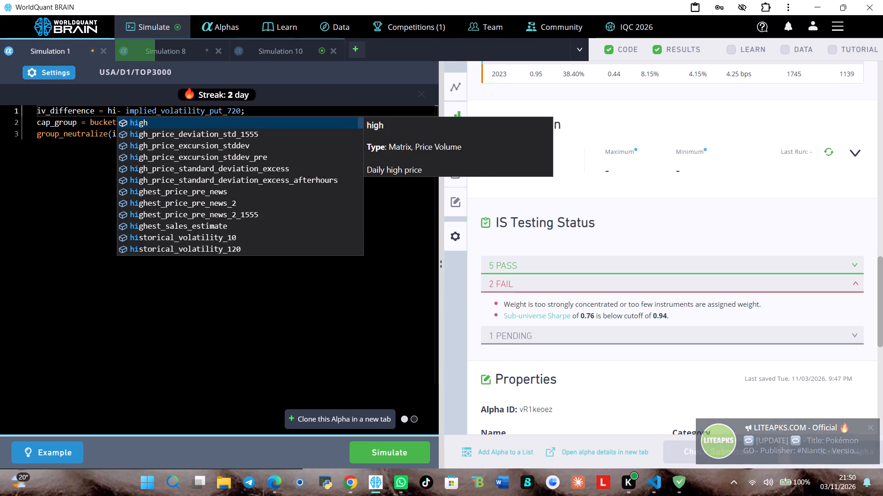
click(229, 247)
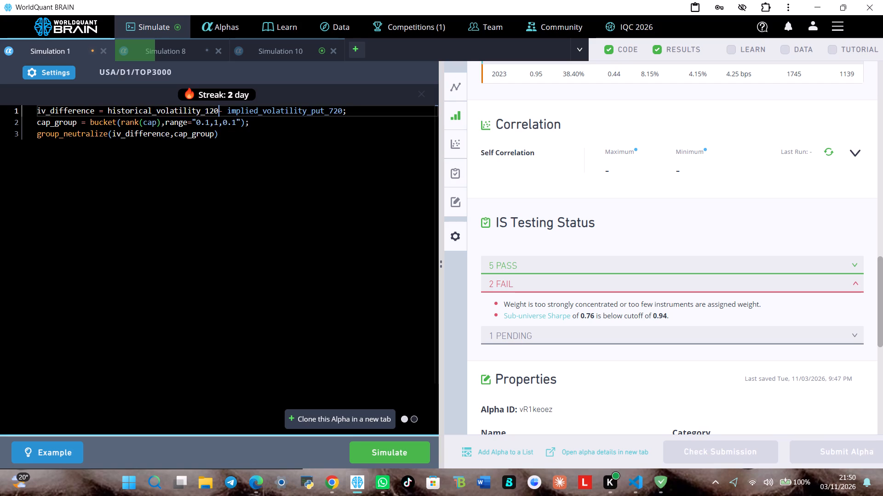
click(381, 451)
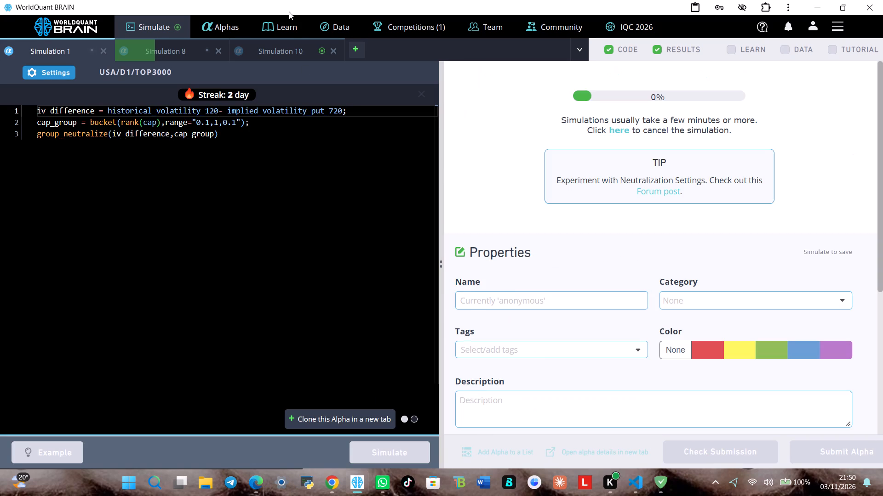
Review Simulation 10's results: reveal the test period, examine the failed IS tests and view the PnL chart.
click(287, 41)
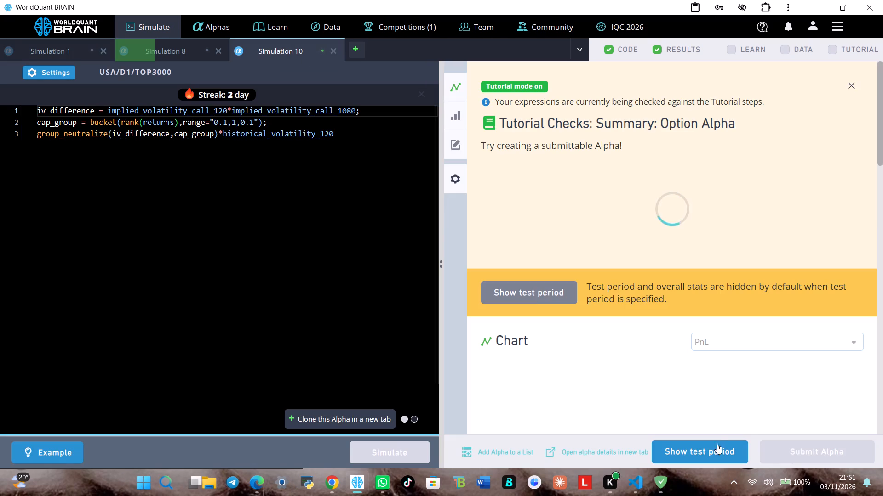
click(717, 449)
scroll(703, 325, down, 8)
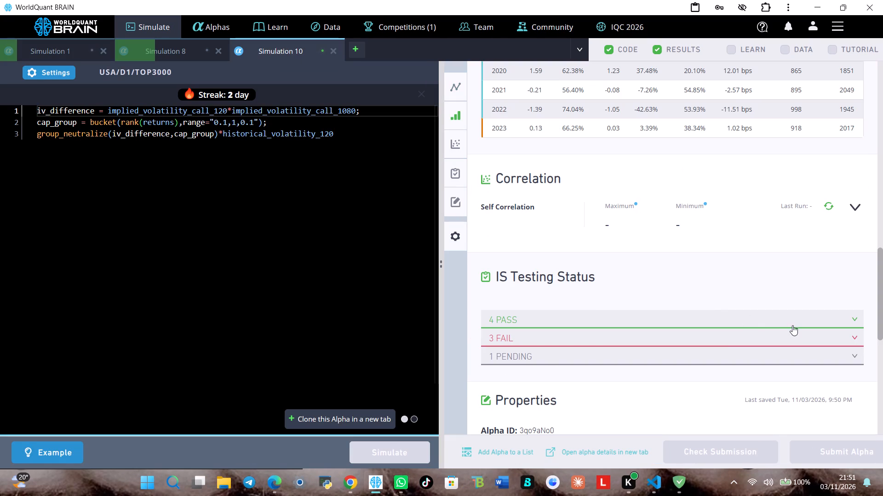
click(718, 333)
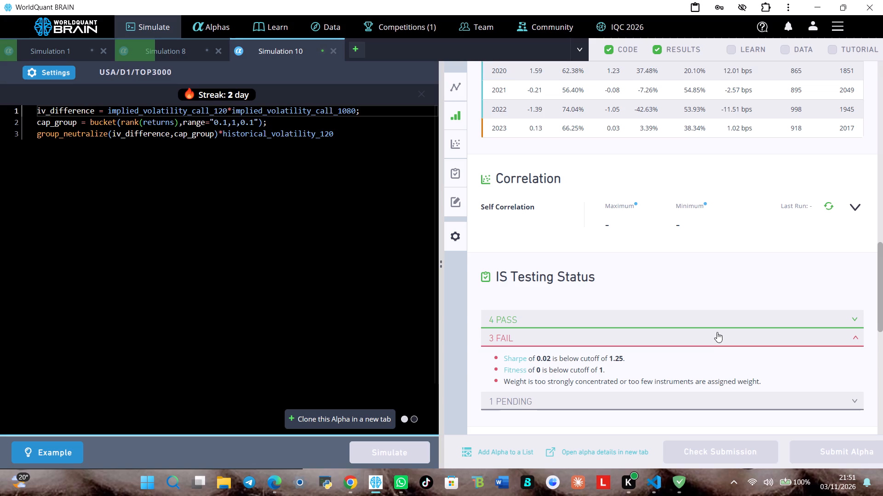
scroll(701, 341, up, 4)
scroll(685, 262, up, 5)
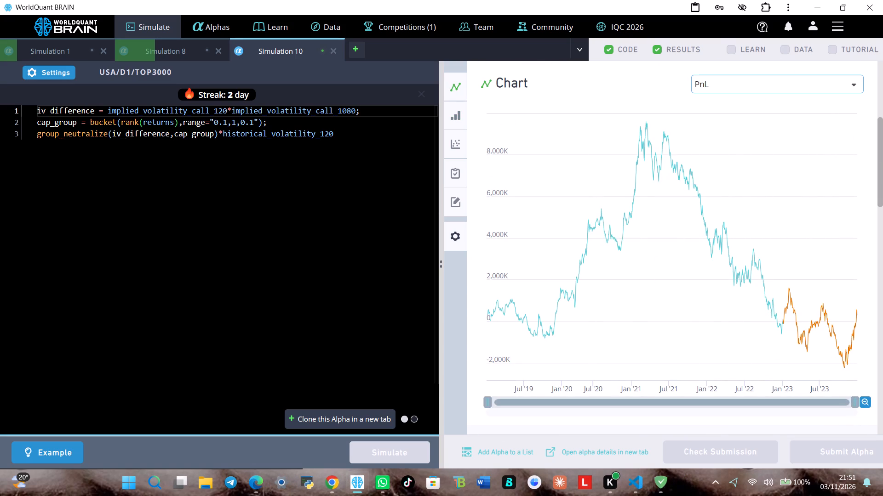
Start editing Simulation 10's iv_difference expression at the multiplication operator before implied_volatility_call_1080.
click(230, 110)
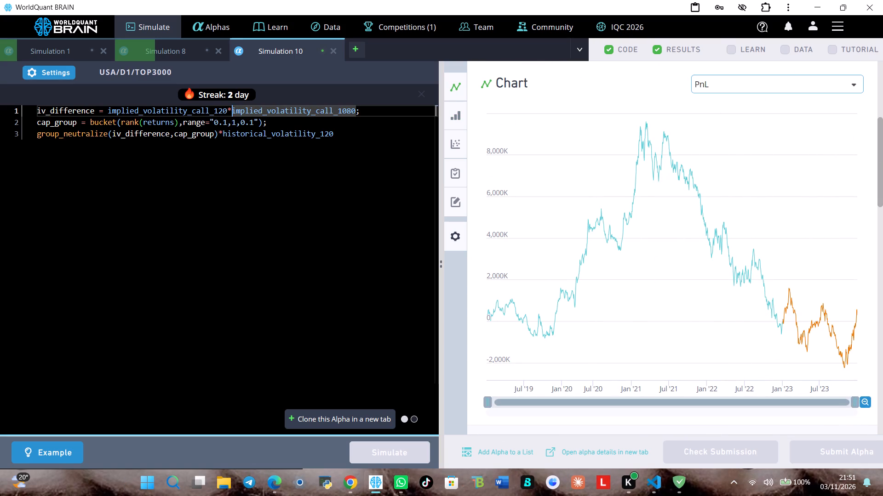
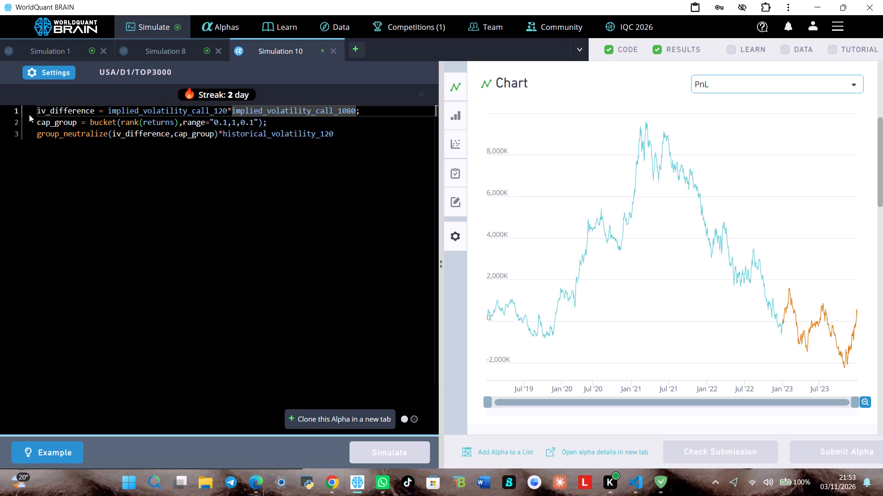
Review Simulation 8's results: reveal the test period, examine the IS period summary and the failed IS test.
click(183, 53)
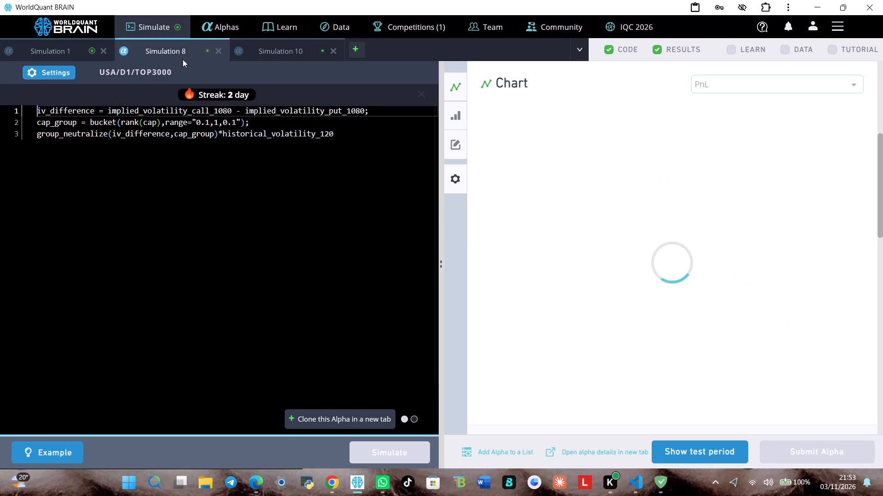
click(694, 453)
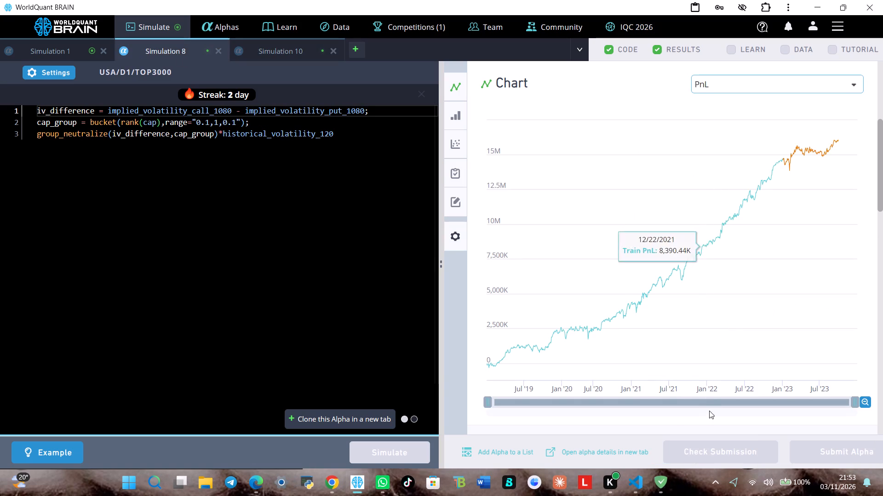
scroll(734, 314, down, 3)
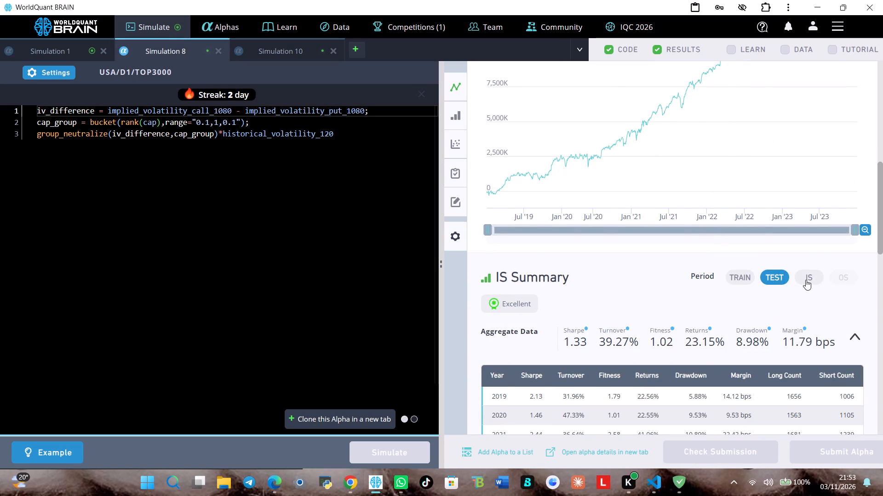
click(806, 280)
scroll(726, 339, down, 7)
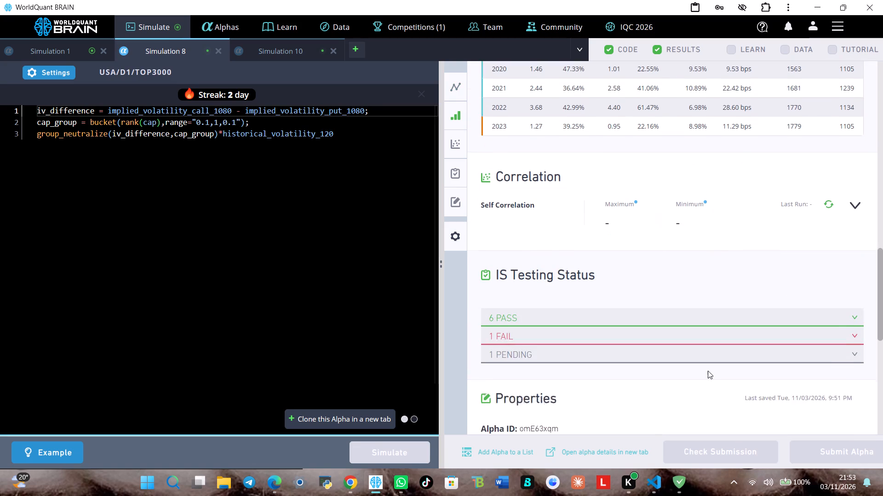
click(760, 279)
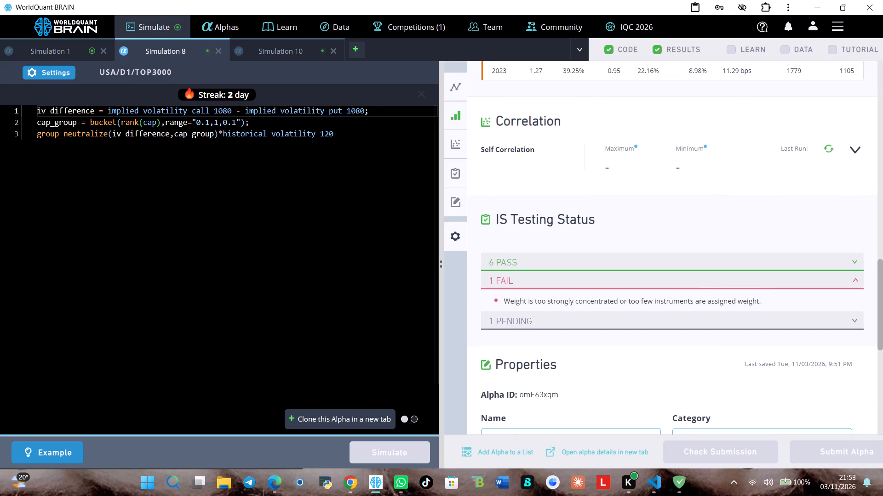
Set Simulation 8's neutralization to None, apply the settings and run the simulation.
click(53, 76)
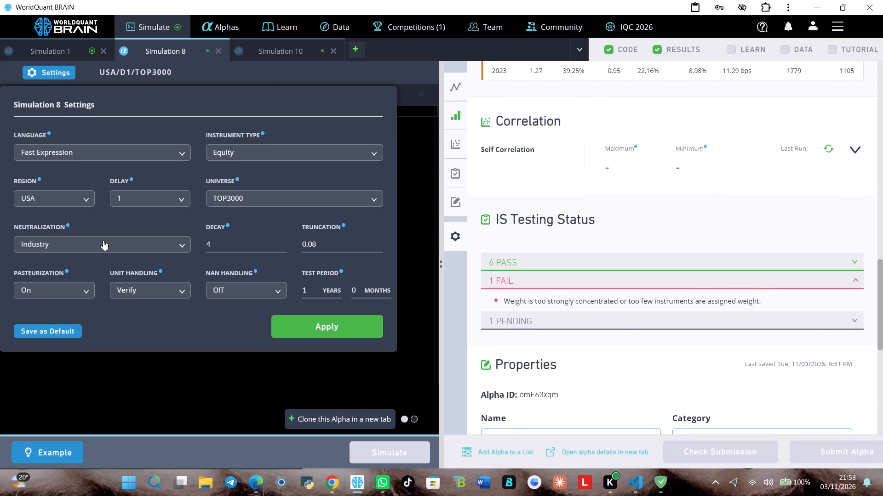
click(103, 241)
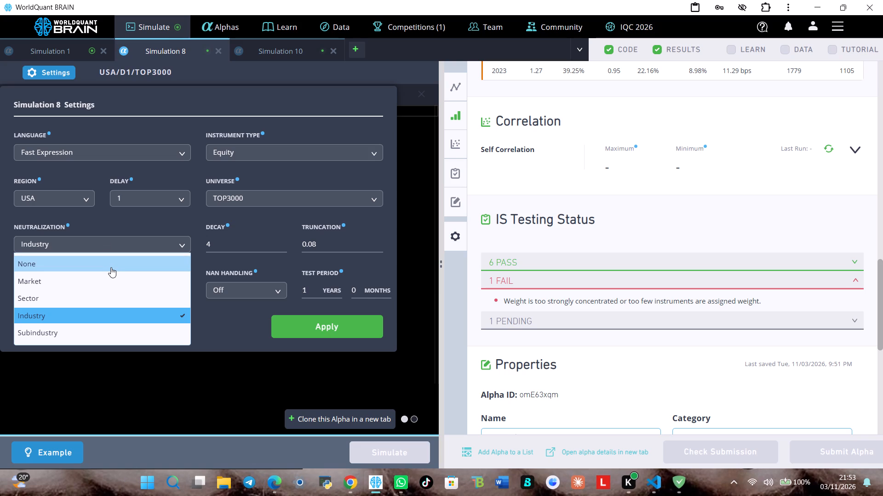
click(107, 265)
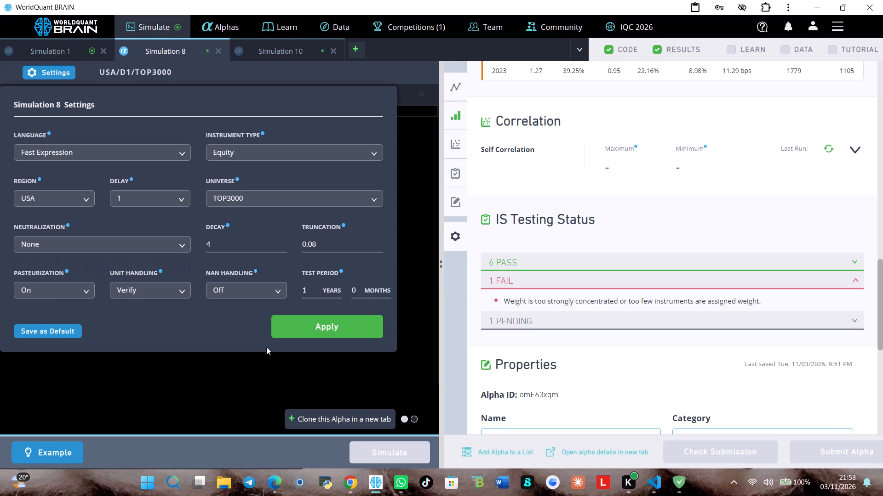
click(339, 332)
click(373, 462)
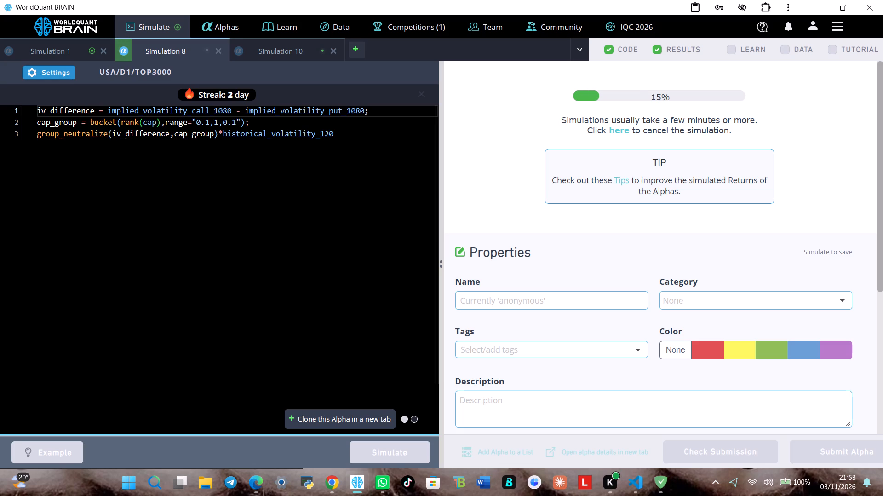
Reveal the test period in Simulation 1's results and examine the PnL chart.
click(23, 45)
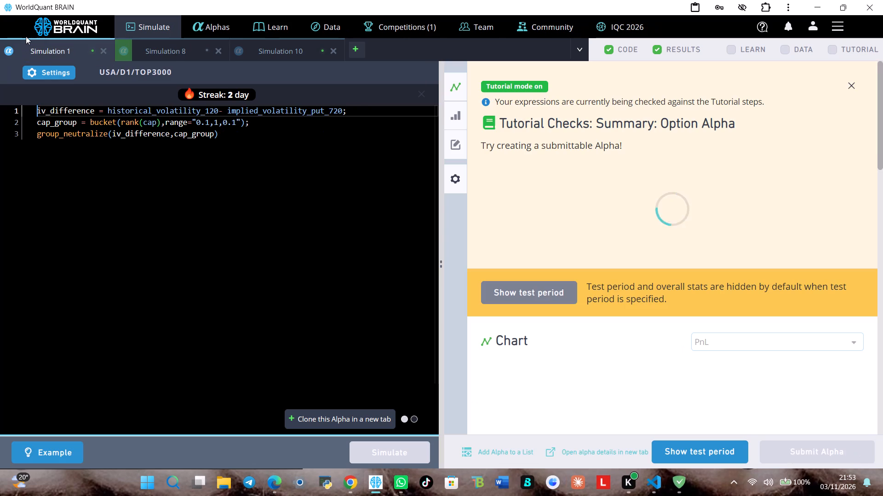
click(728, 454)
scroll(705, 331, down, 4)
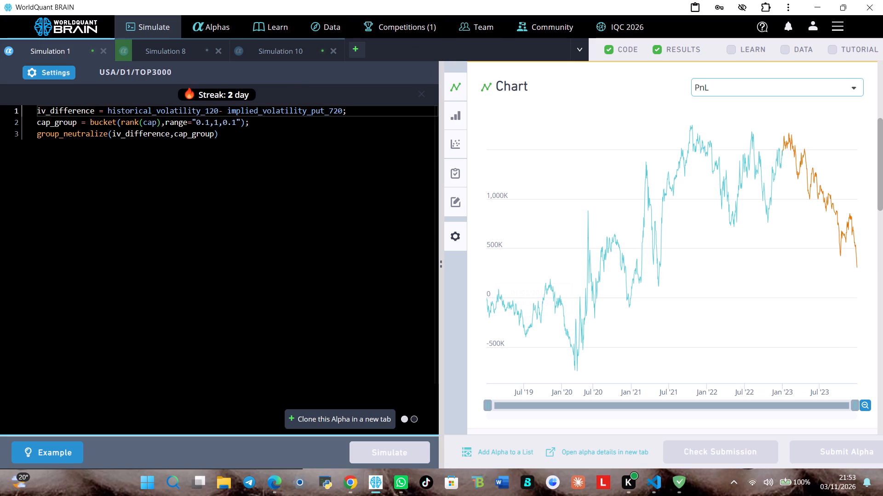
In Simulation 1's iv_difference line, replace implied_volatility_put_720 with historical_volatility_120 and run the simulation.
click(332, 112)
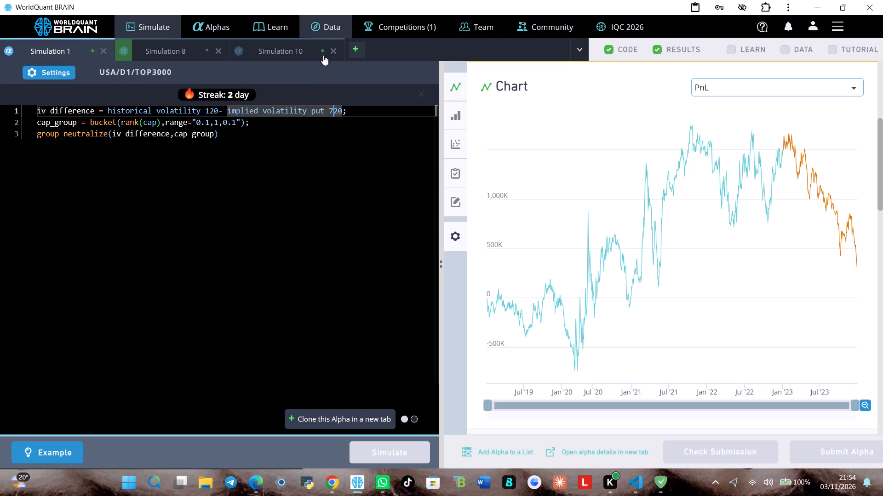
click(341, 108)
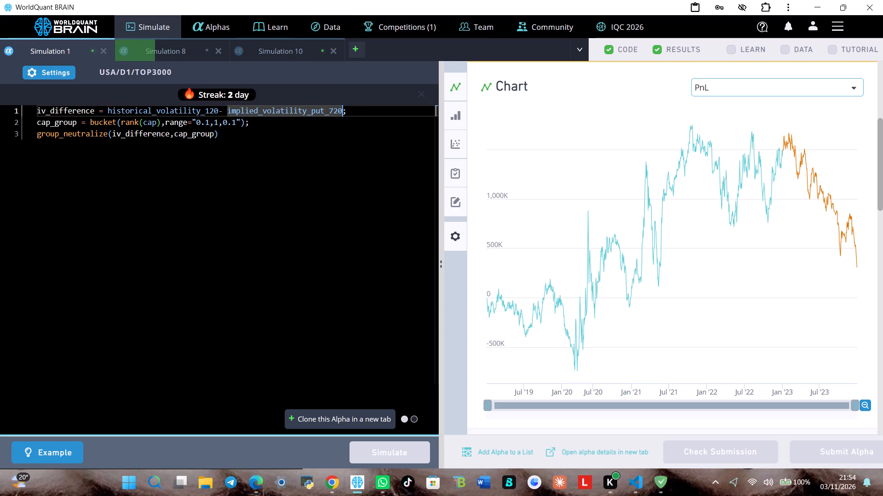
key(BackSpace)
key(BackSpace)
key(BackSpace)
key(BackSpace)
key(BackSpace)
key(BackSpace)
key(BackSpace)
key(BackSpace)
key(BackSpace)
key(BackSpace)
key(BackSpace)
key(BackSpace)
key(BackSpace)
key(BackSpace)
key(BackSpace)
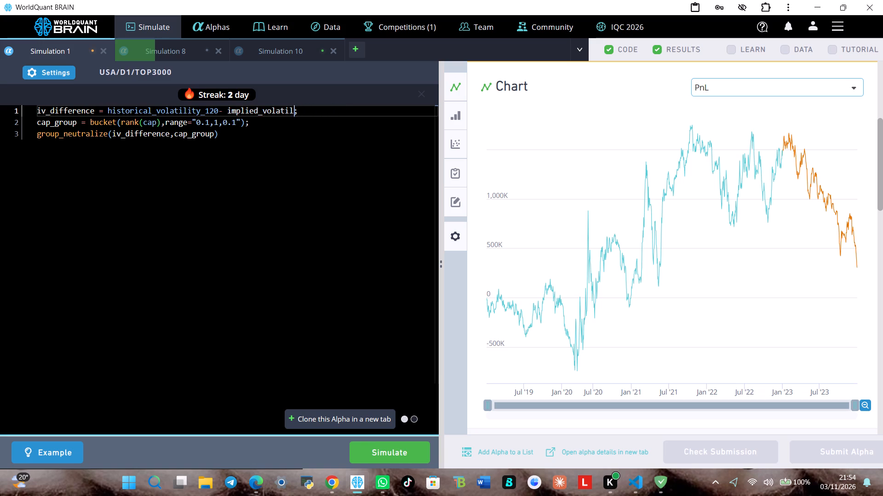
key(BackSpace)
key(BackSpace)
key(BackSpace)
key(BackSpace)
key(BackSpace)
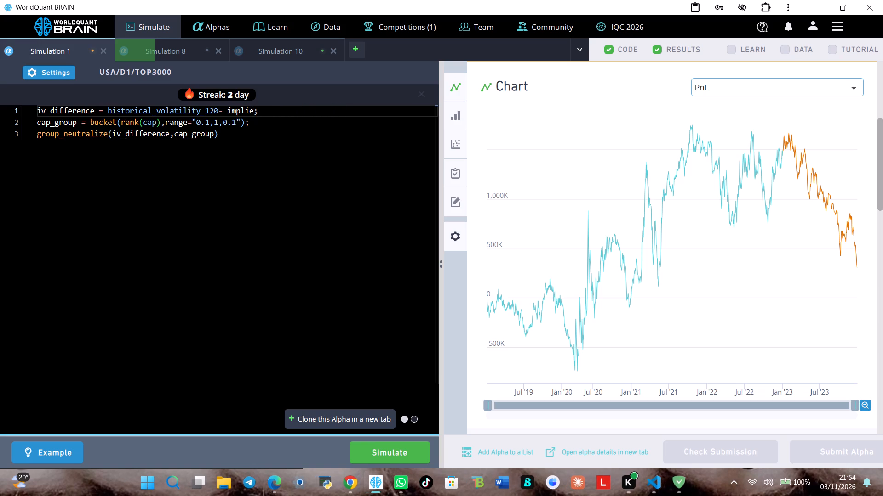
key(BackSpace)
key(BackSpace)
key(BackSpace)
key(BackSpace)
key(BackSpace)
key(BackSpace)
text(hi)
key(s)
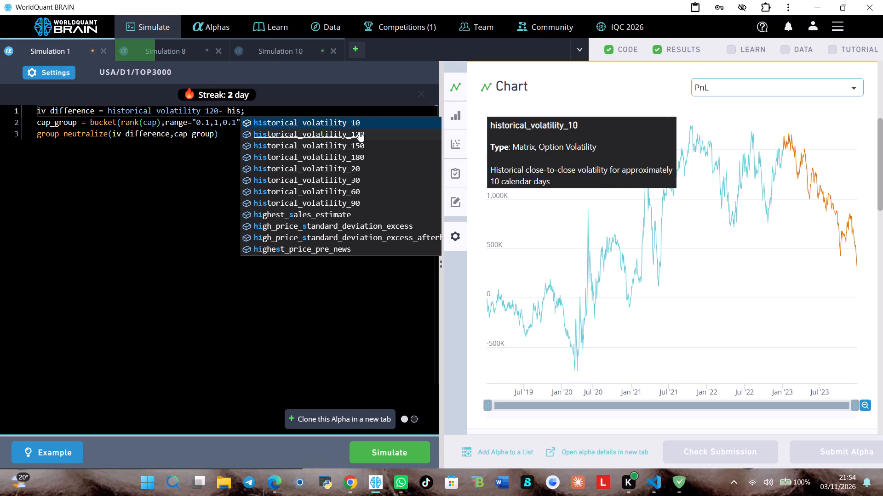
click(341, 137)
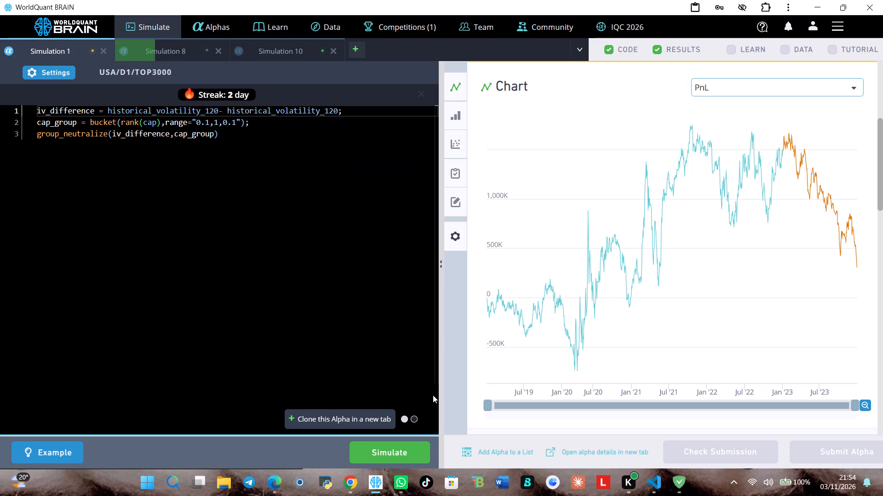
click(420, 459)
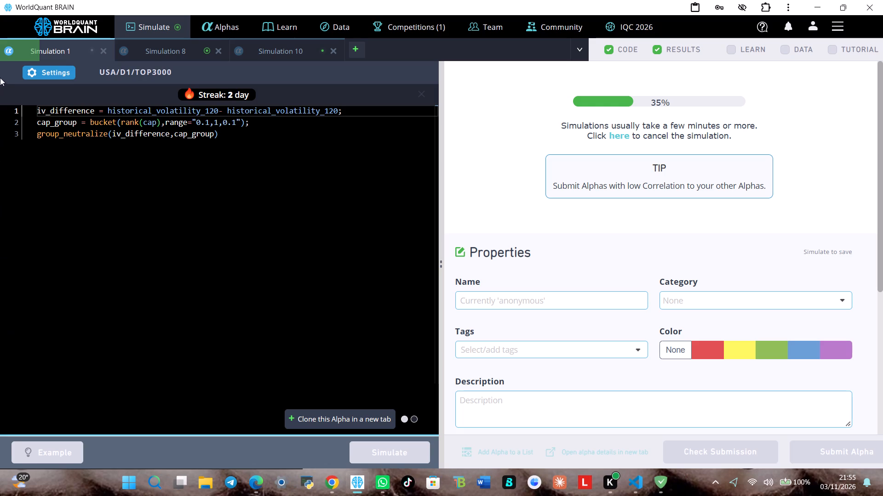
Review Simulation 8's new results: reveal the test period, examine the IS period summary, yearly figures and failed IS test.
click(158, 45)
click(158, 45)
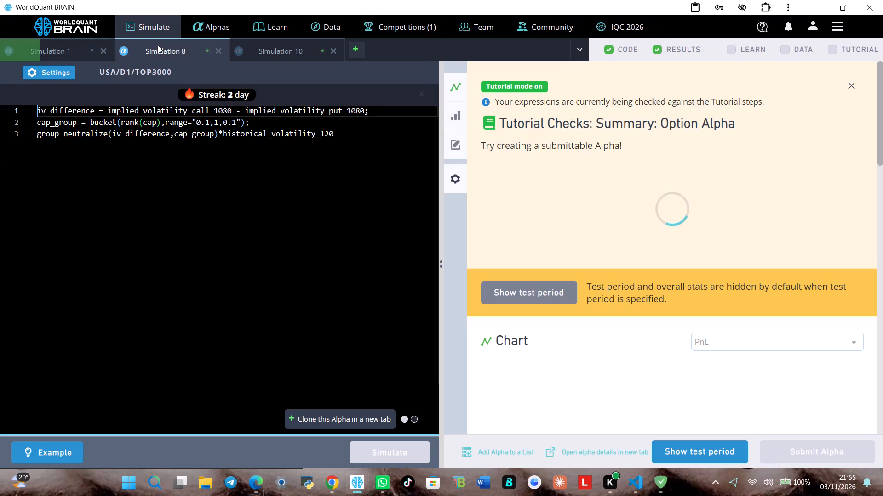
click(698, 444)
scroll(788, 291, down, 7)
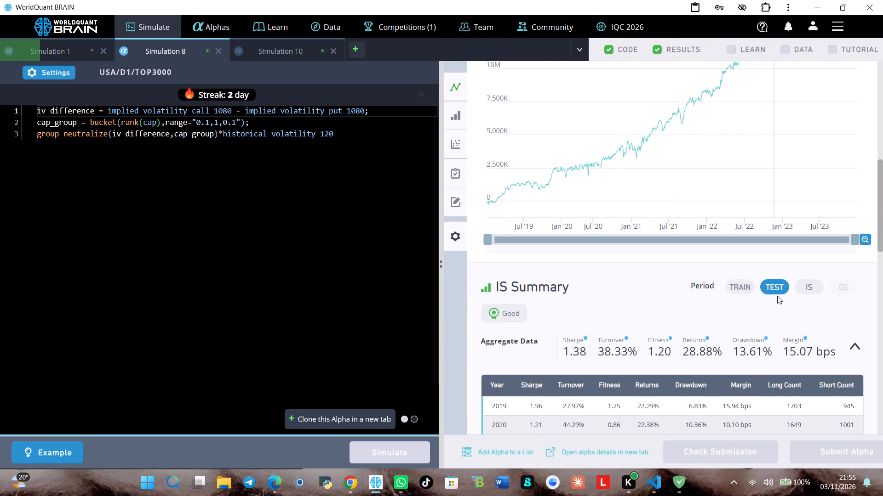
click(809, 276)
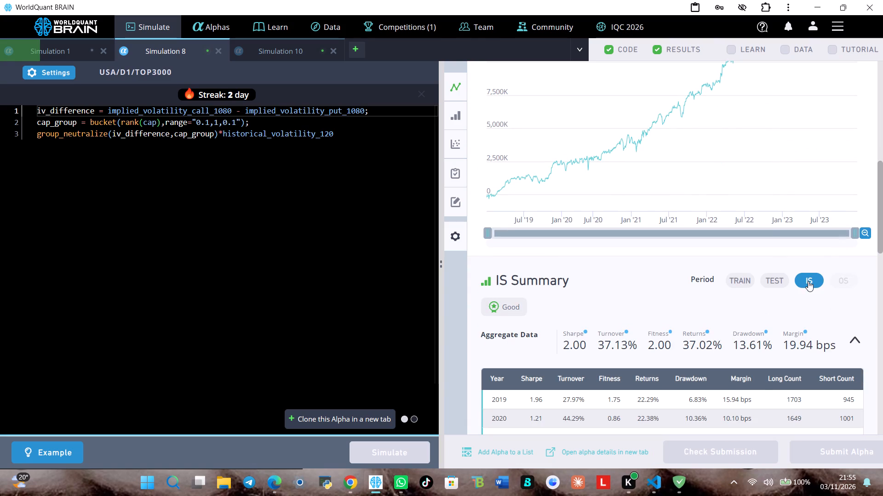
scroll(721, 323, down, 2)
scroll(682, 373, down, 3)
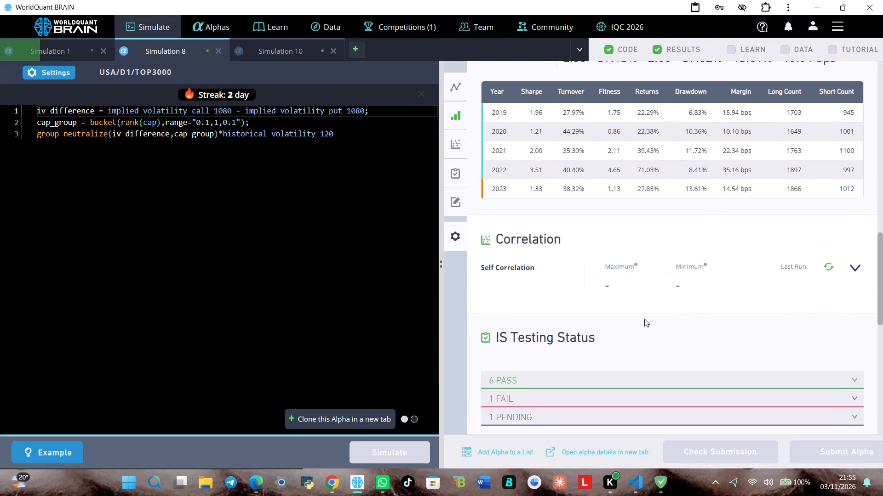
scroll(652, 306, down, 3)
click(617, 230)
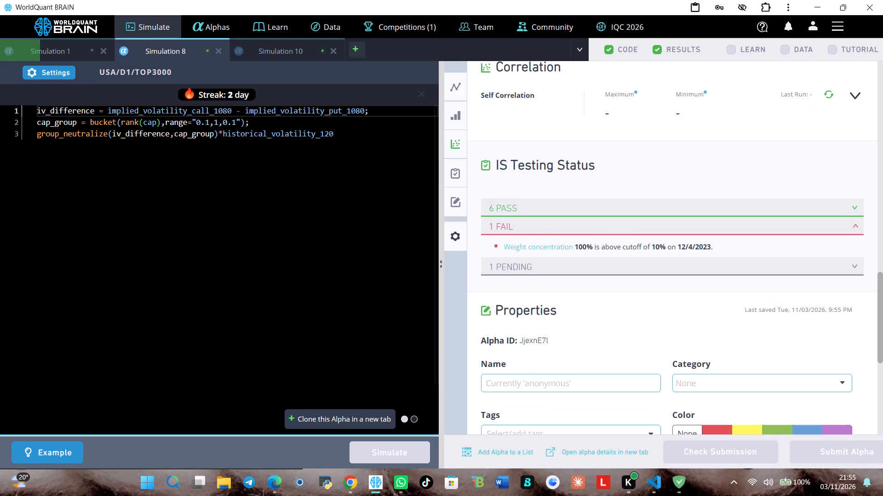
Set Simulation 8's neutralization to Market, apply the settings and run the simulation.
click(58, 71)
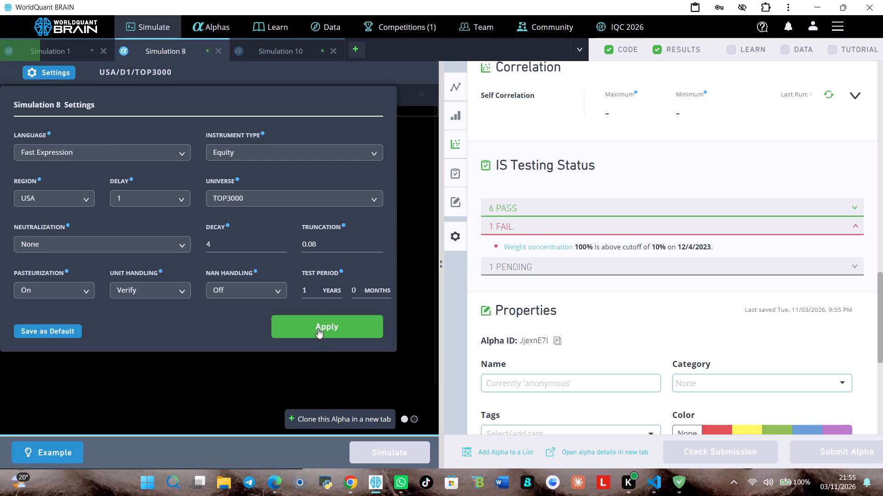
click(196, 402)
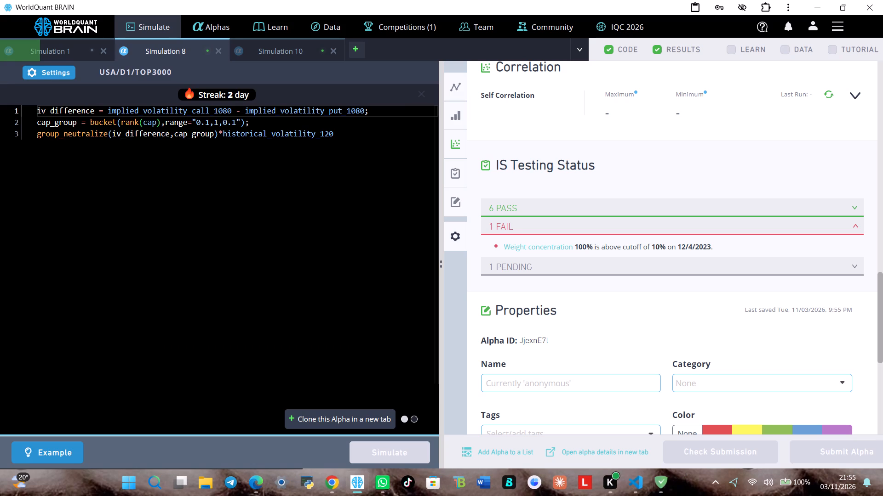
click(58, 79)
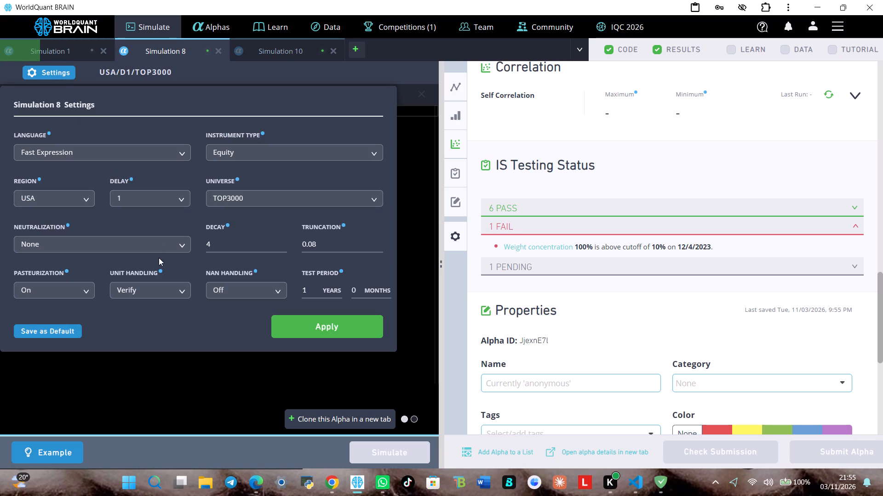
click(161, 244)
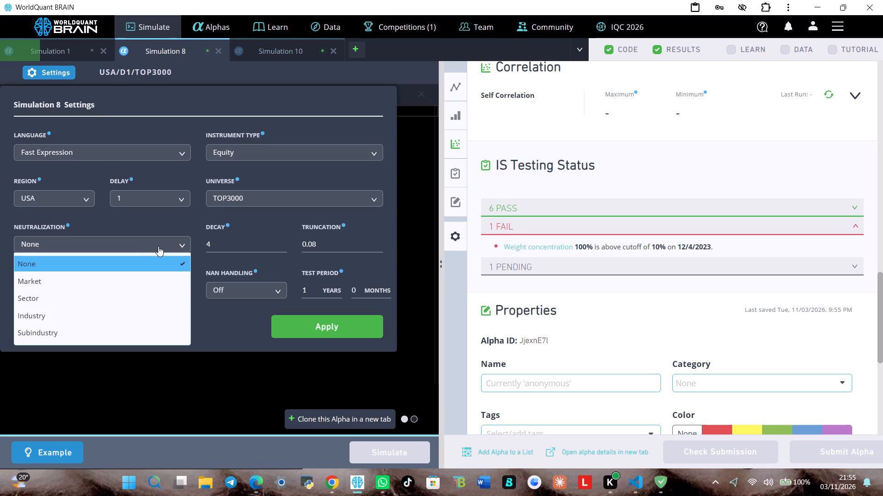
click(144, 272)
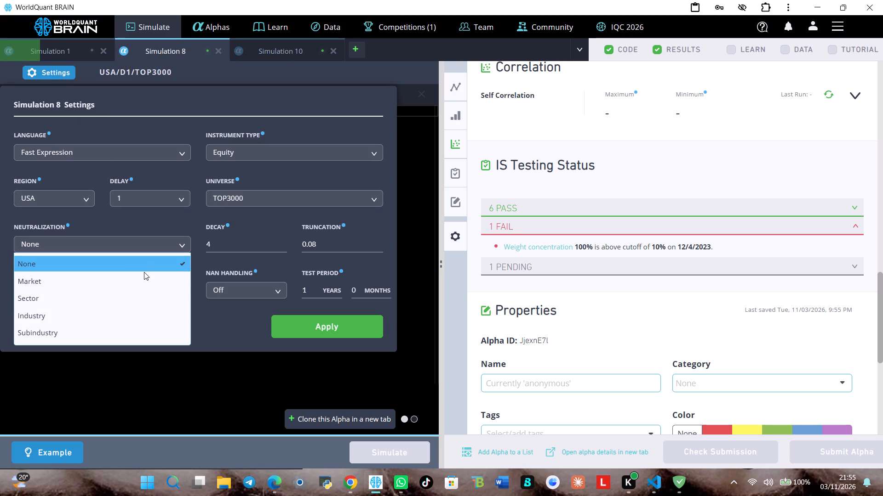
click(141, 278)
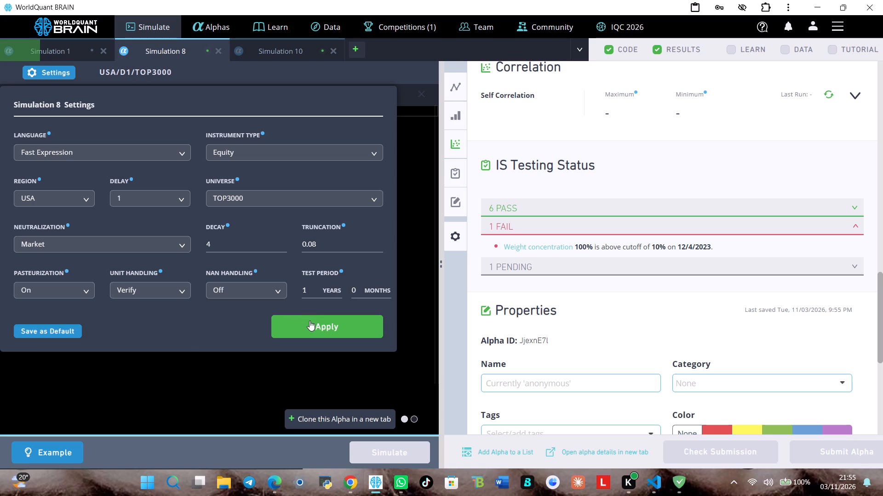
click(310, 321)
click(384, 453)
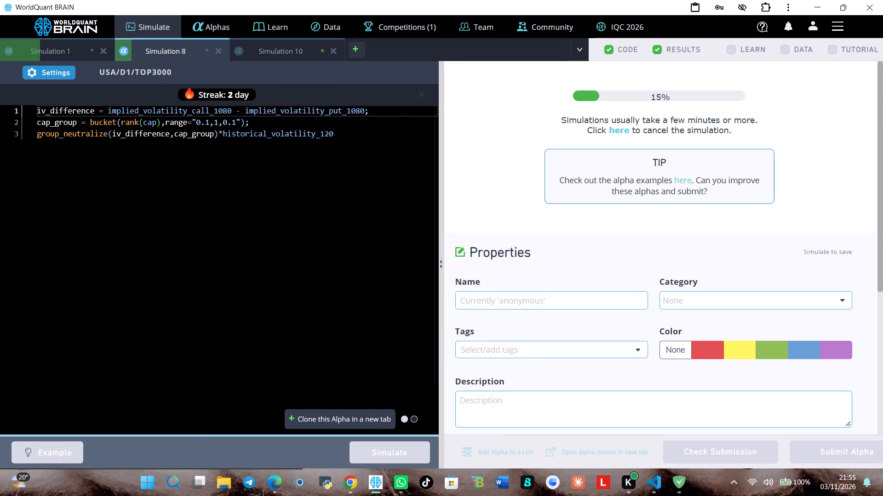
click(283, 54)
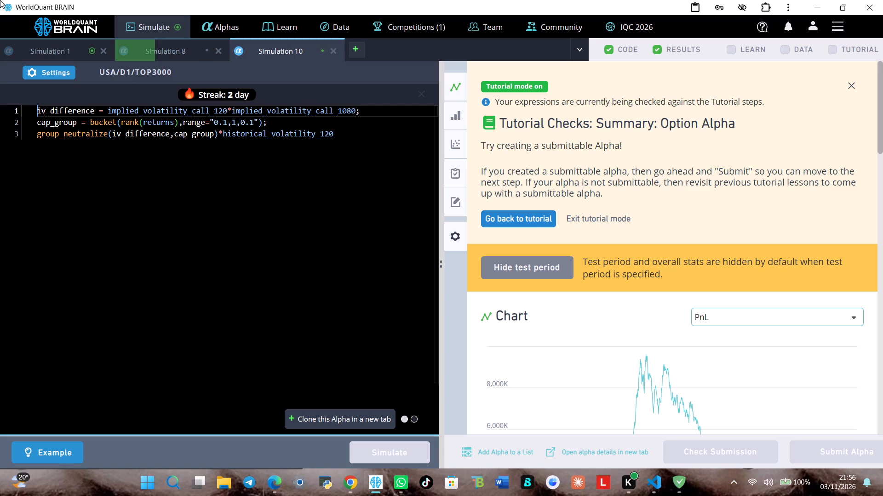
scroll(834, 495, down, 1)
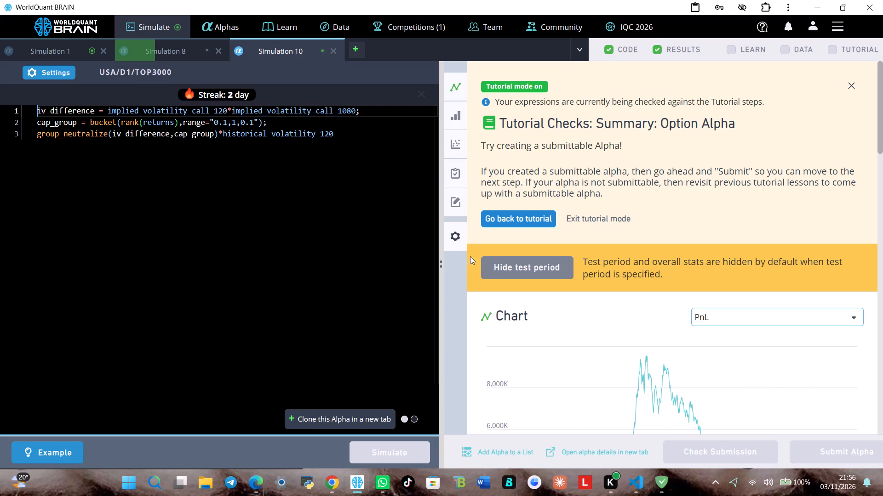
Reveal the test period in Simulation 1's new results and examine the PnL chart.
click(86, 50)
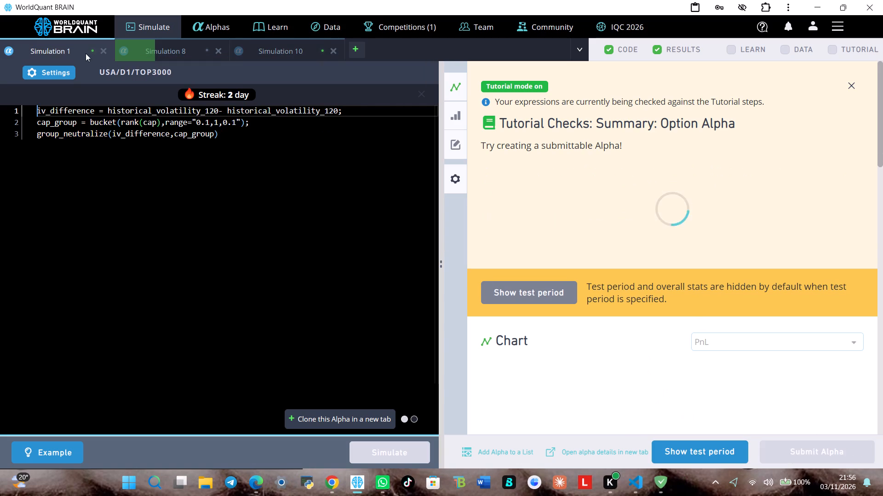
click(663, 452)
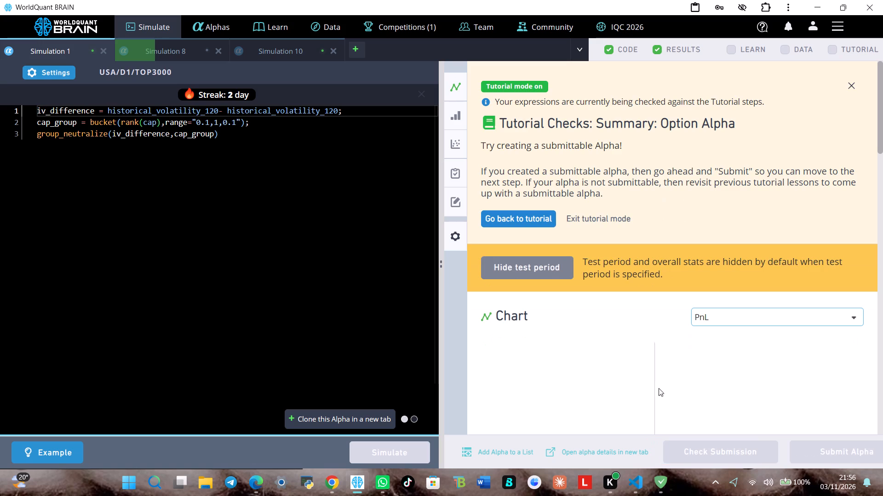
scroll(665, 365, down, 4)
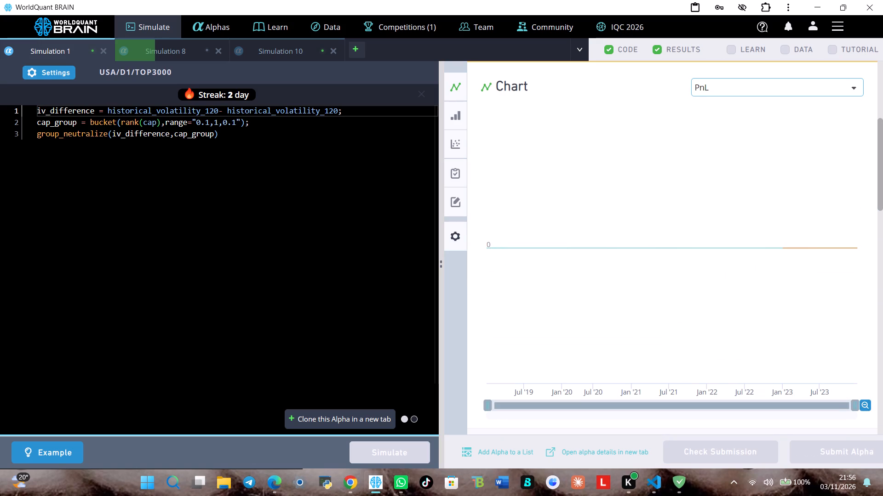
In Simulation 1's iv_difference line, change the second term to historical_volatility_10 and run the simulation.
click(220, 115)
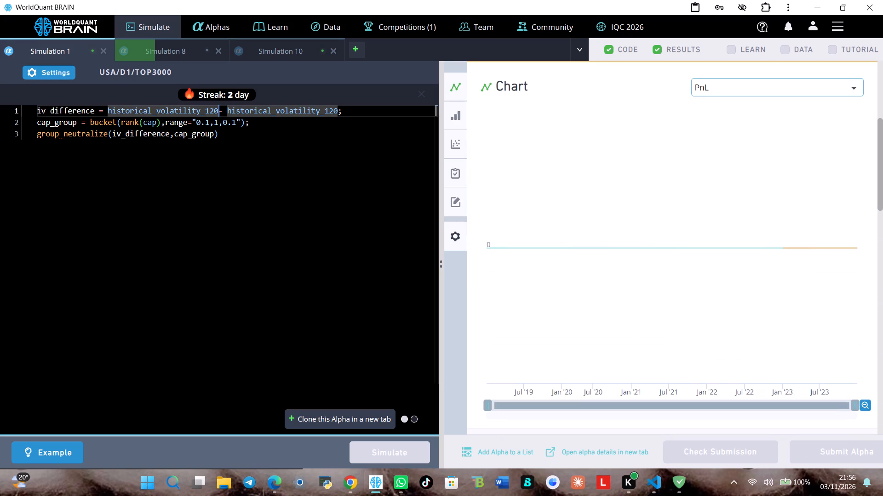
click(328, 114)
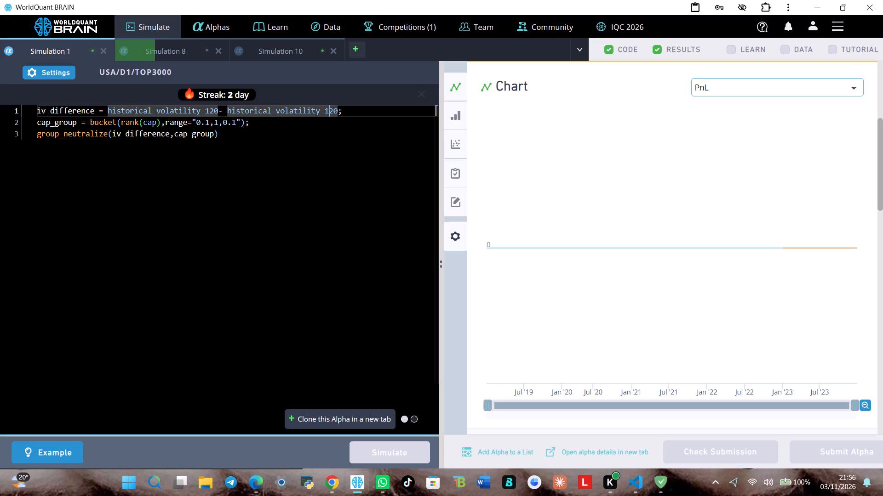
key(Delete)
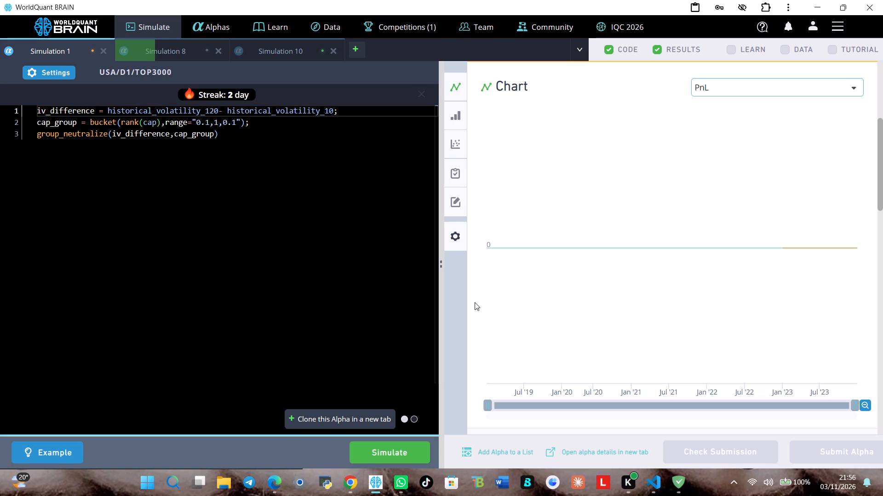
click(418, 455)
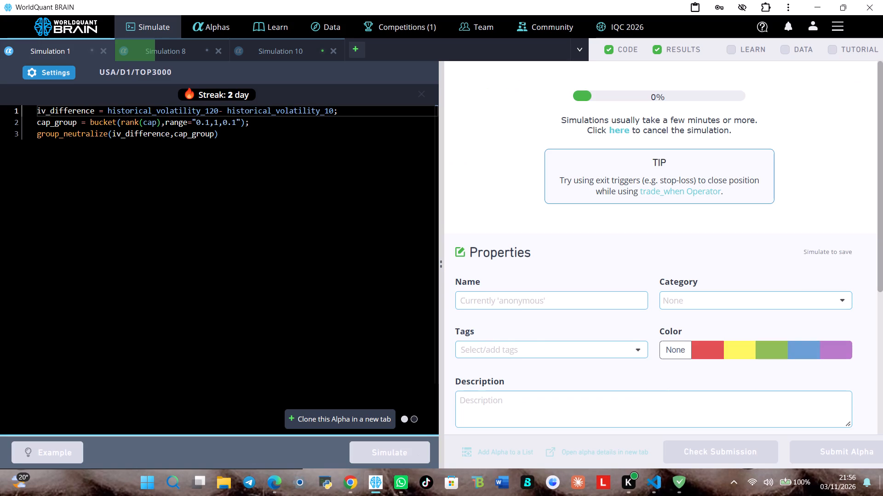
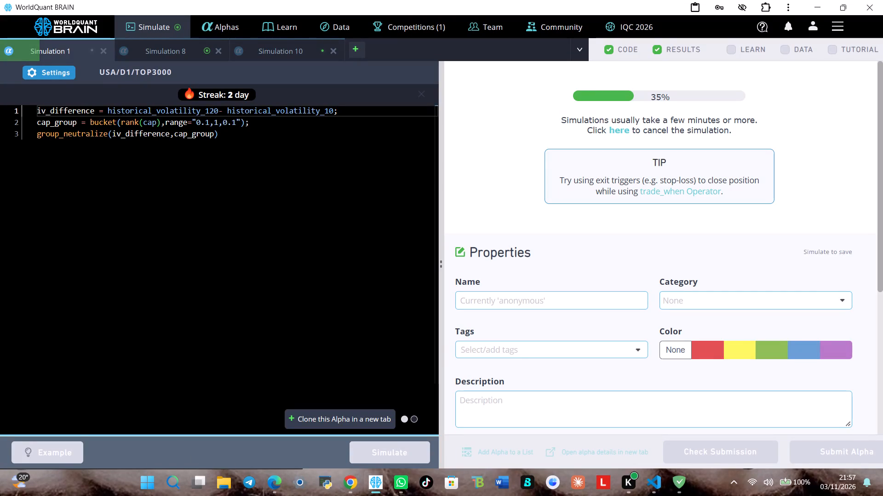
Review Simulation 8's new results: reveal the test period, examine the PnL chart, IS period summary, yearly figures and failed IS test.
click(179, 48)
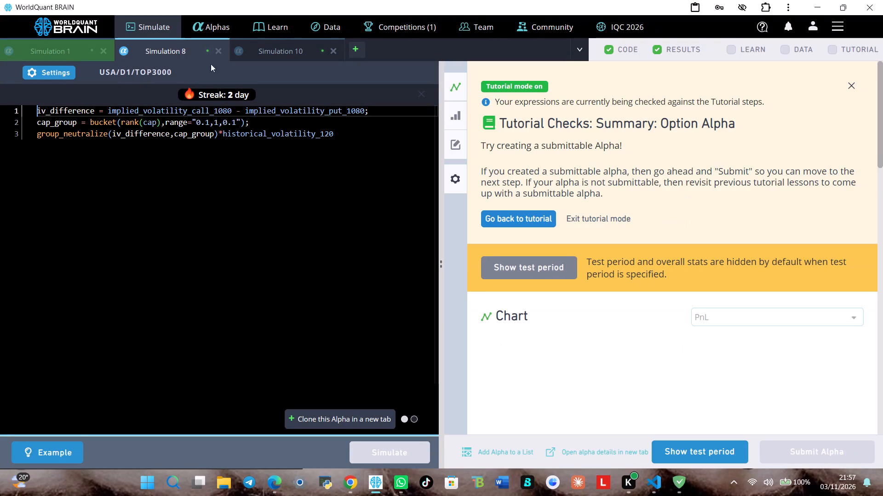
click(704, 447)
scroll(674, 327, down, 2)
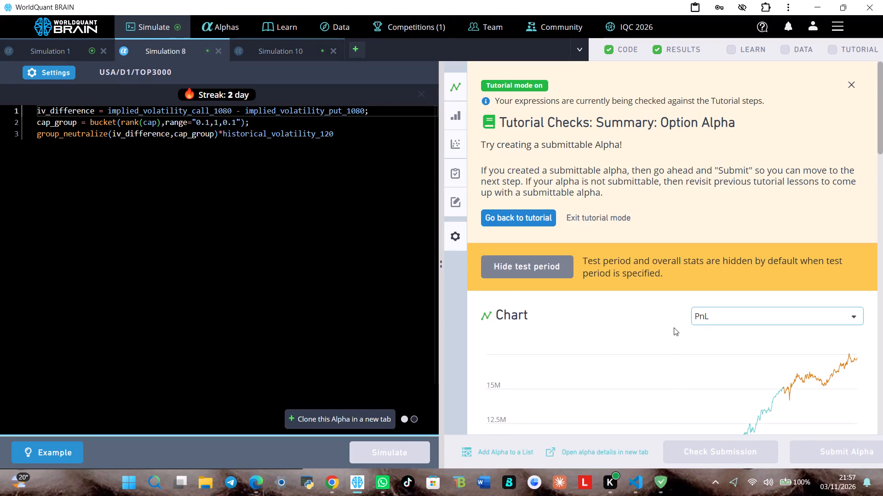
scroll(674, 327, down, 3)
click(808, 395)
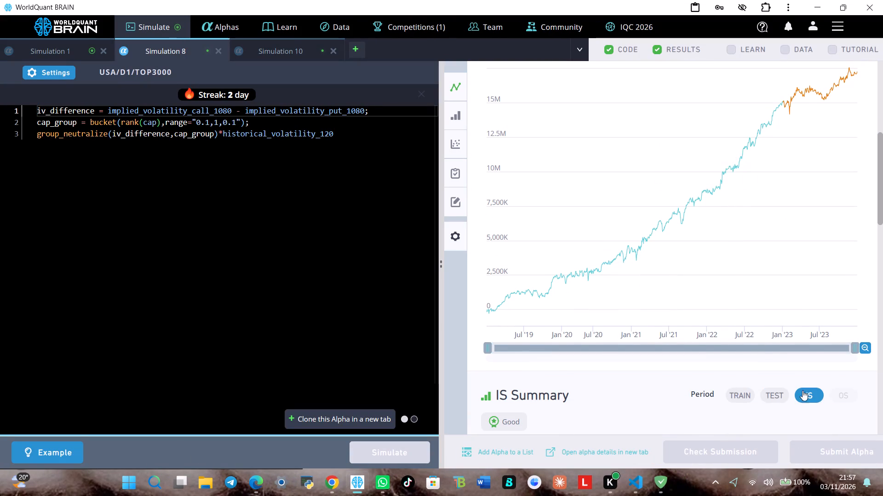
scroll(781, 357, down, 4)
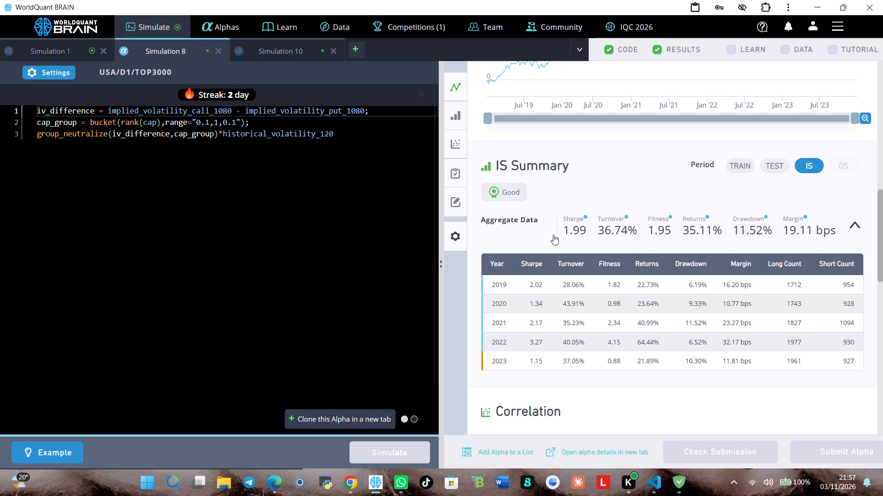
scroll(608, 254, down, 5)
click(602, 277)
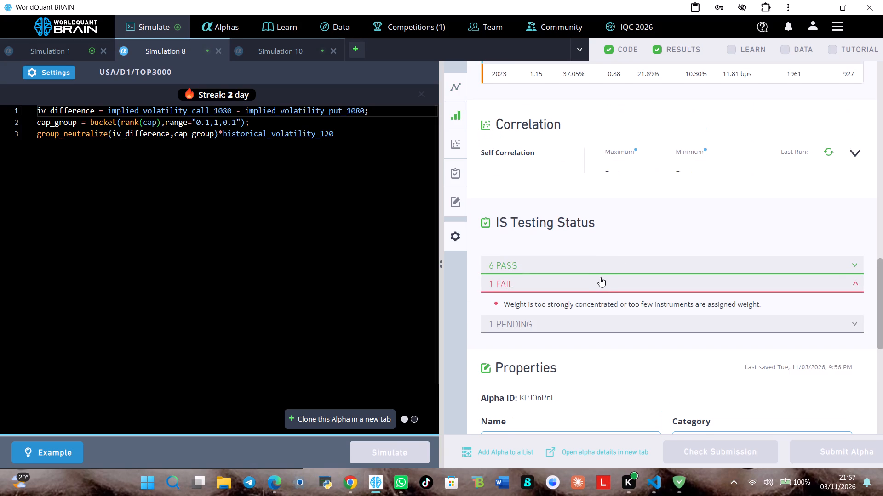
Append -rank(returns) to the group_neutralize line of Simulation 8 and run the simulation.
click(355, 136)
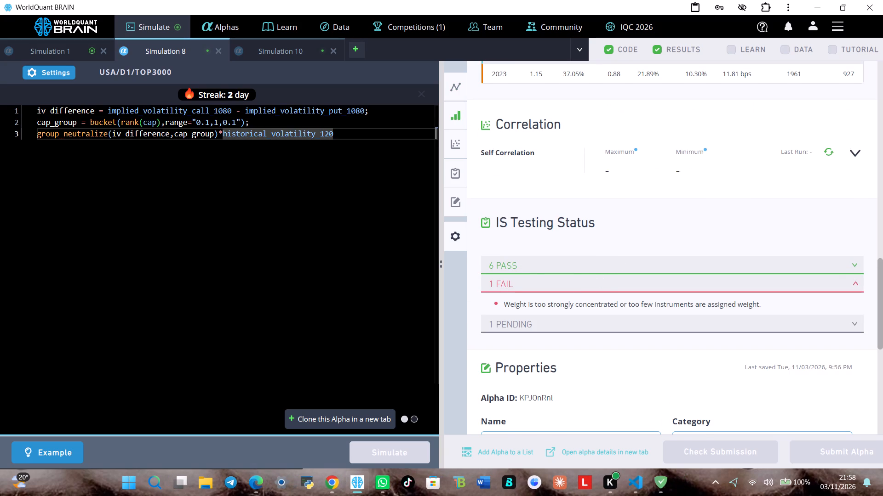
key(minus)
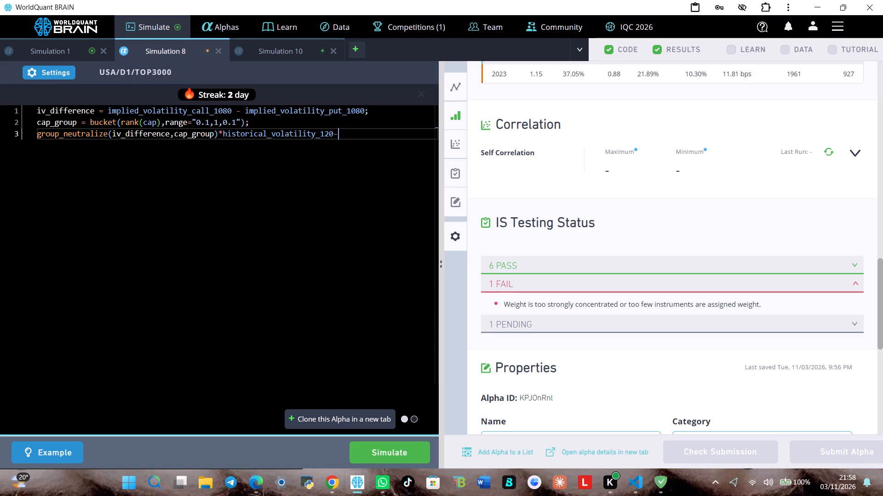
key(r)
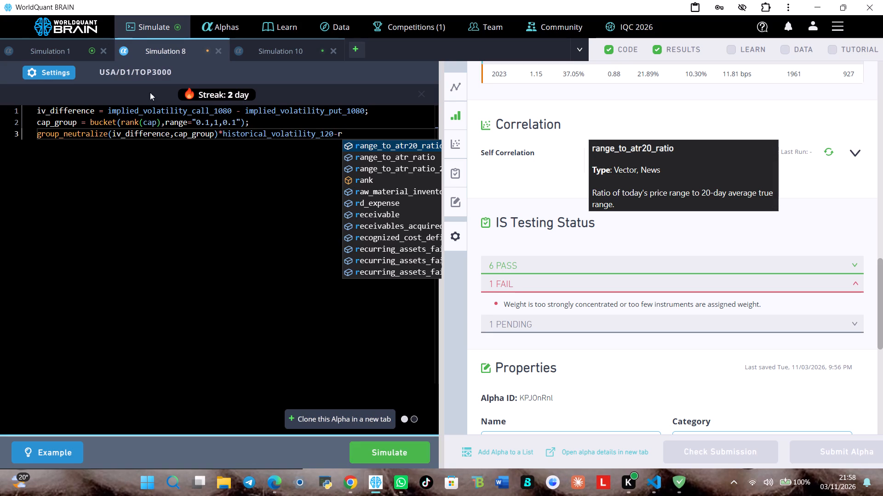
click(363, 180)
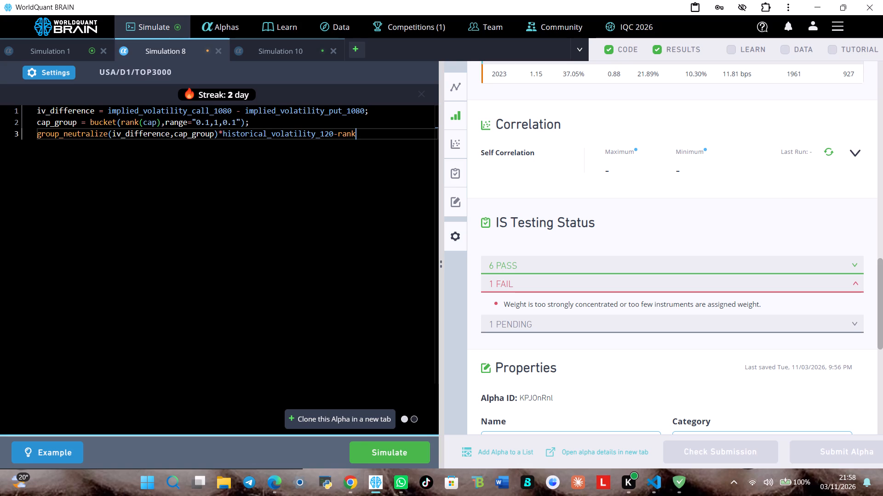
text(())
key(Left)
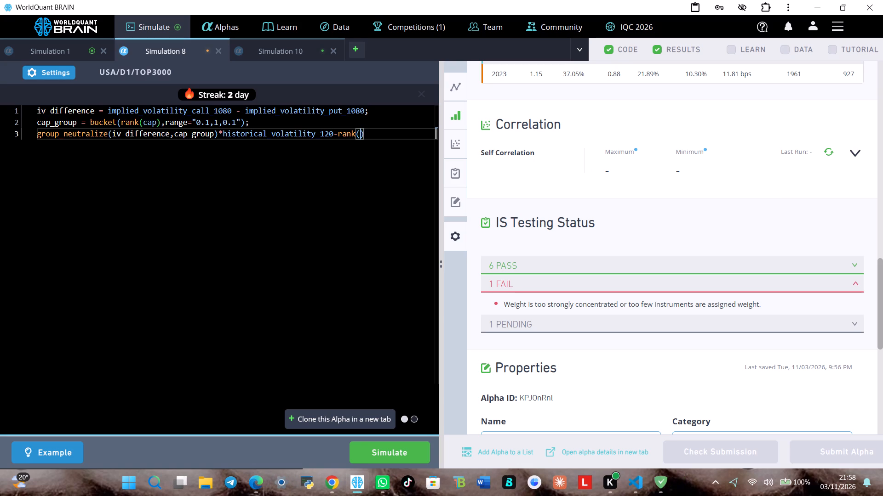
text(re)
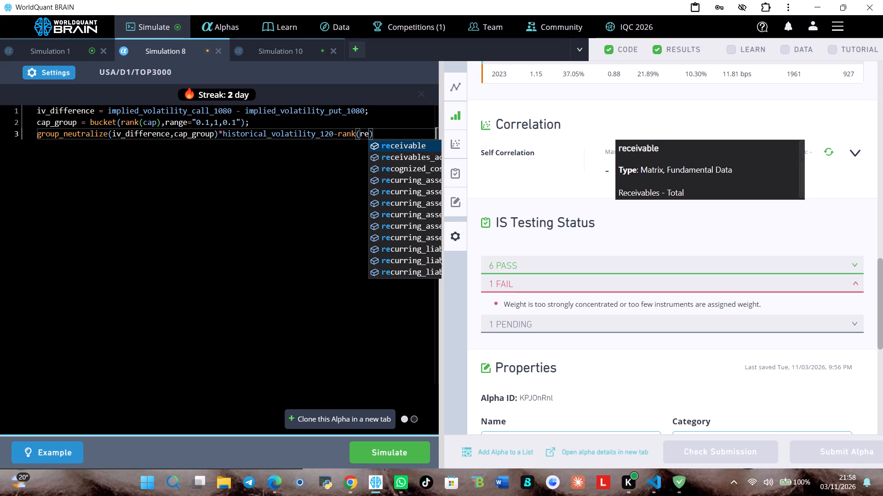
key(t)
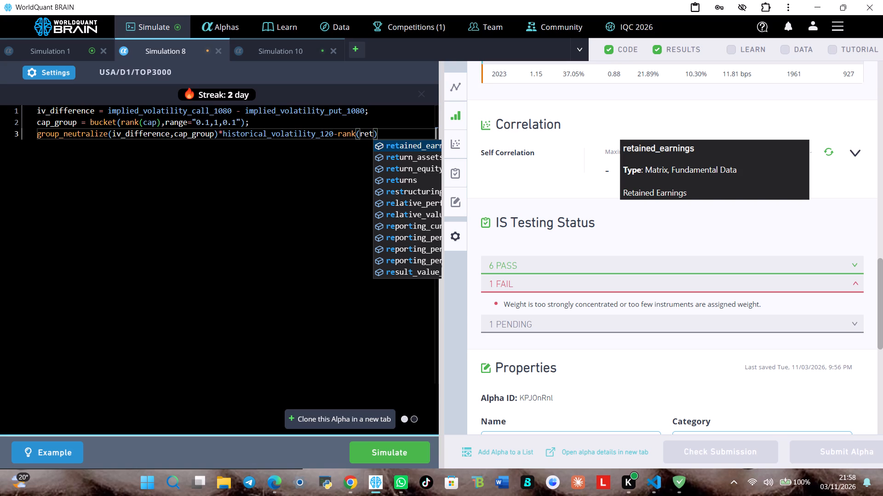
click(403, 183)
click(361, 452)
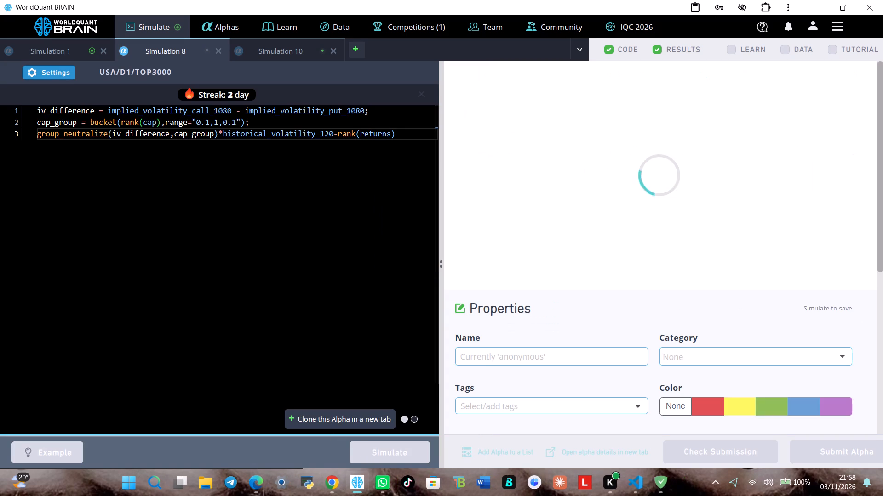
Review Simulation 1's new results: reveal the test period and examine the IS period summary and yearly figures.
click(46, 51)
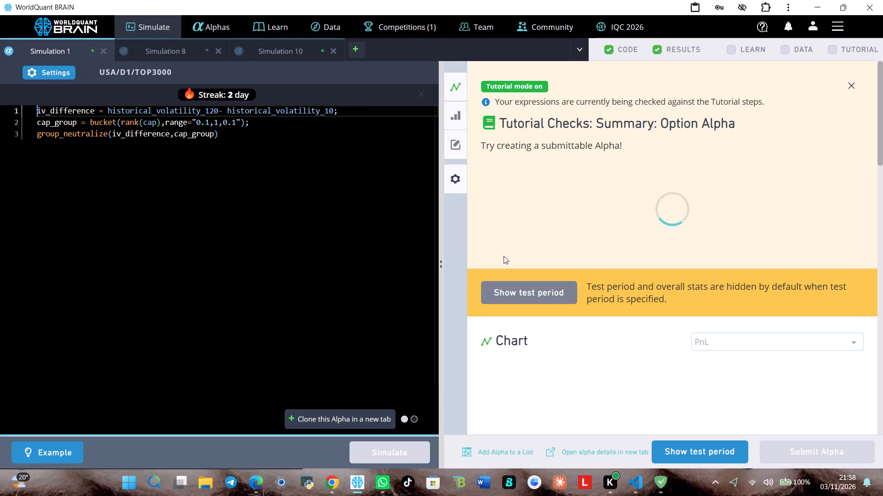
click(672, 445)
scroll(674, 313, down, 1)
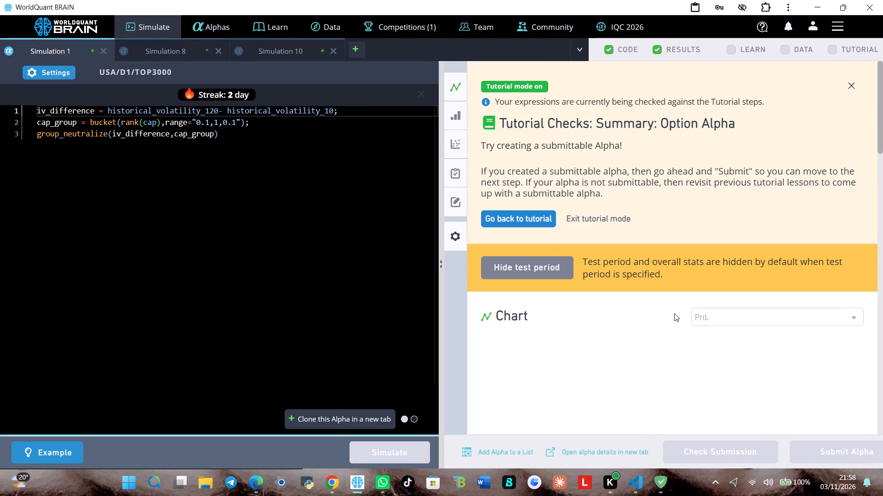
scroll(674, 313, down, 4)
click(817, 399)
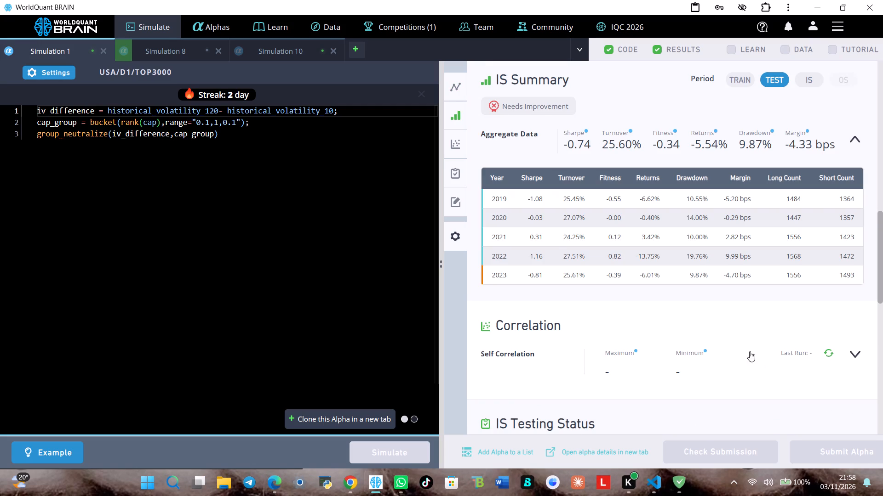
scroll(454, 170, down, 3)
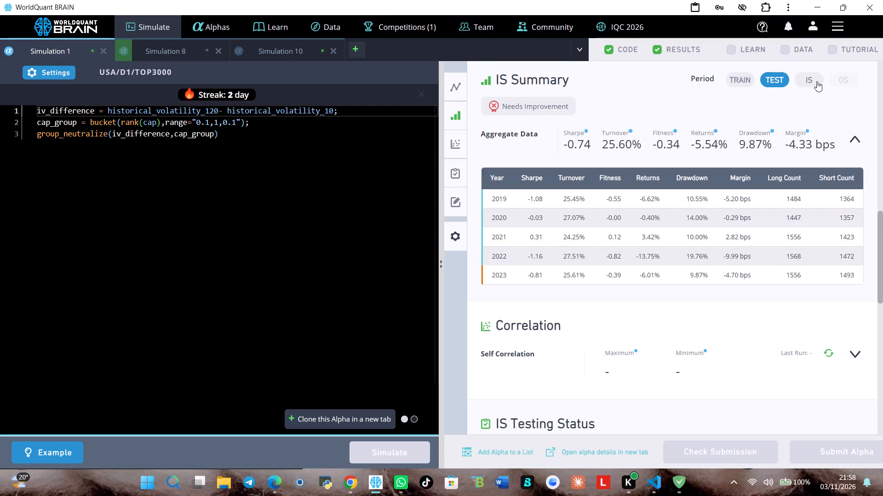
click(817, 81)
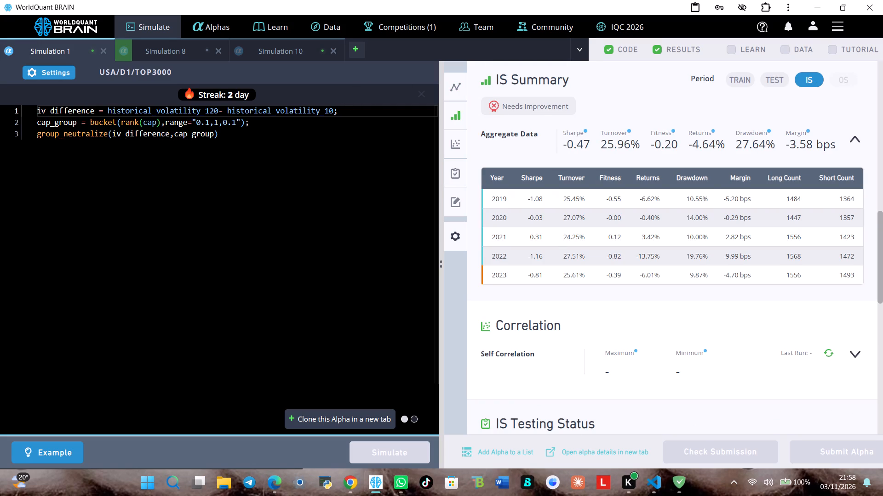
Change Simulation 1's iv_difference to historical_volatility_1080 - historical_volatility_120 and try to run the simulation.
click(327, 115)
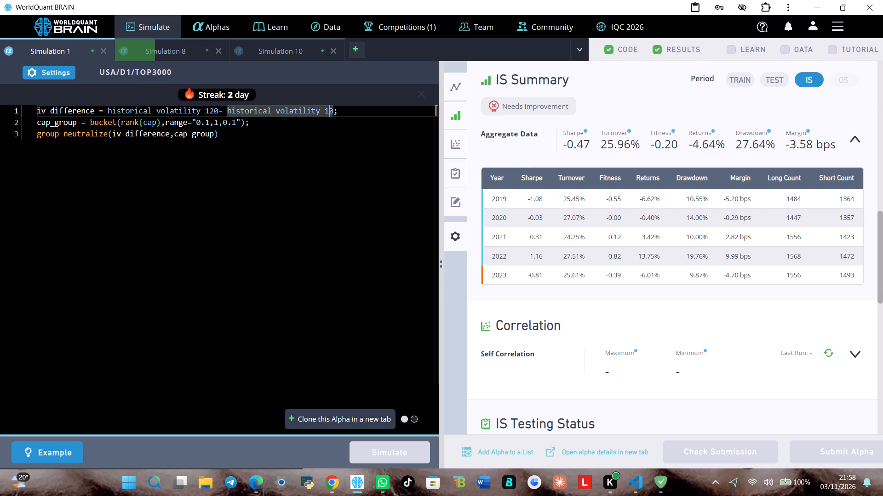
key(BackSpace)
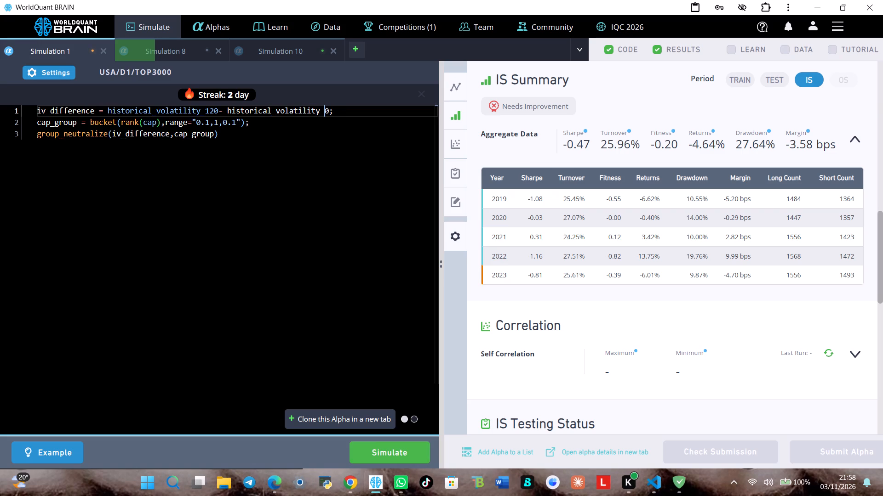
click(210, 109)
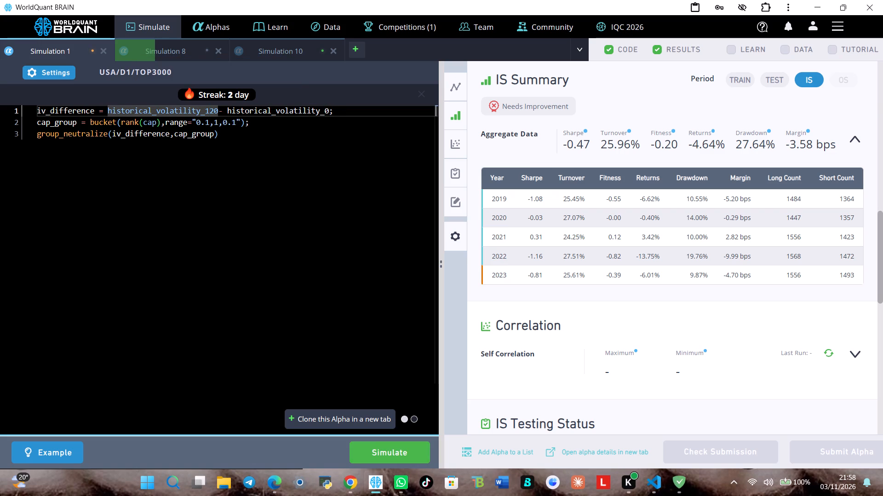
key(Delete)
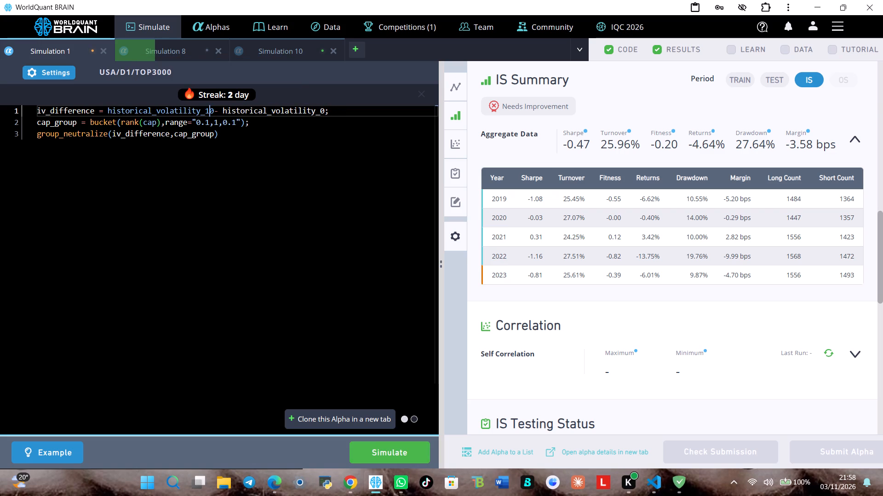
text(080)
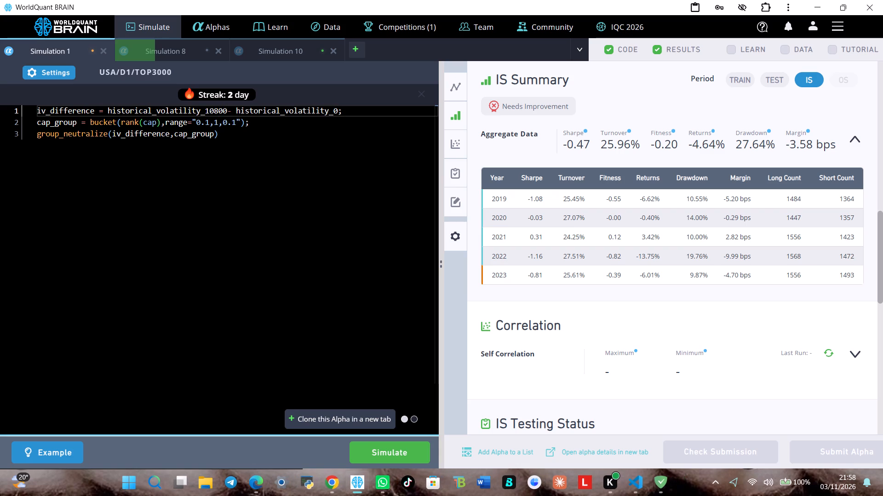
key(Delete)
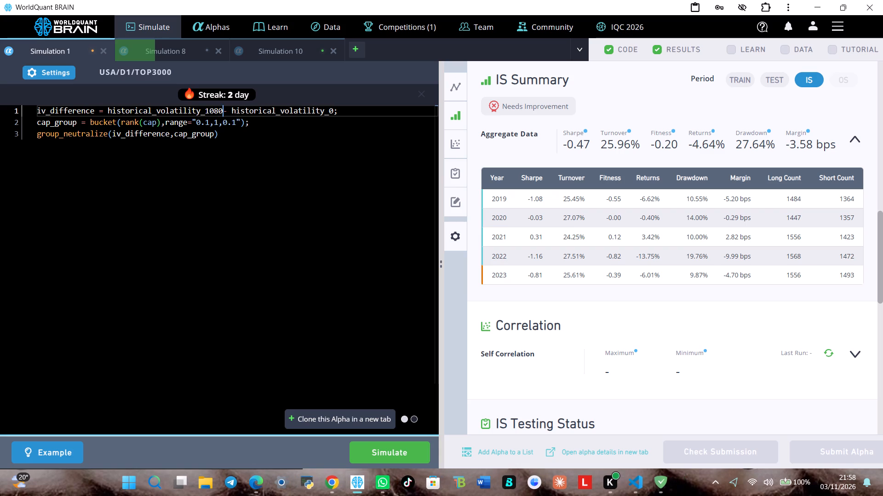
key(Right)
key(Right)
key(Right)
key(Right)
key(Right)
key(Right)
key(Right)
key(Right)
key(Right)
key(Right)
key(Right)
key(Right)
key(Right)
key(Right)
key(Right)
key(Right)
key(Right)
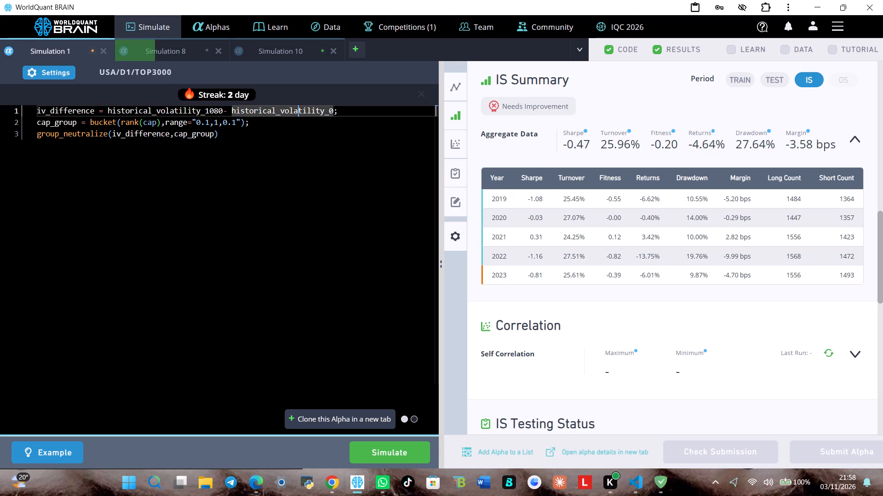
key(Right)
key(Right)
key(Right)
key(Right)
key(Right)
key(Right)
key(Right)
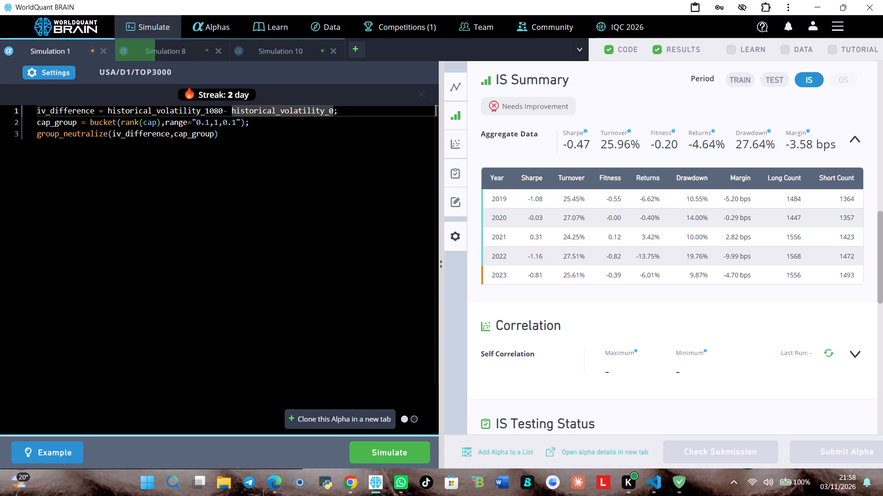
text(12)
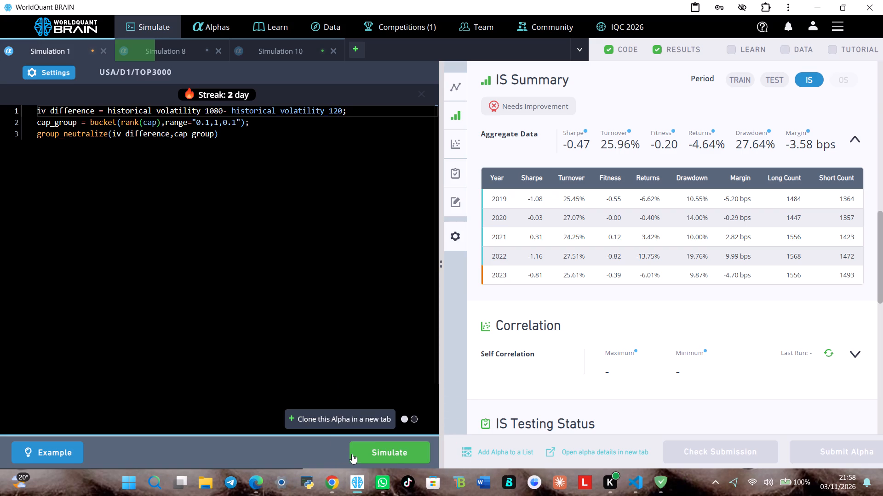
click(358, 454)
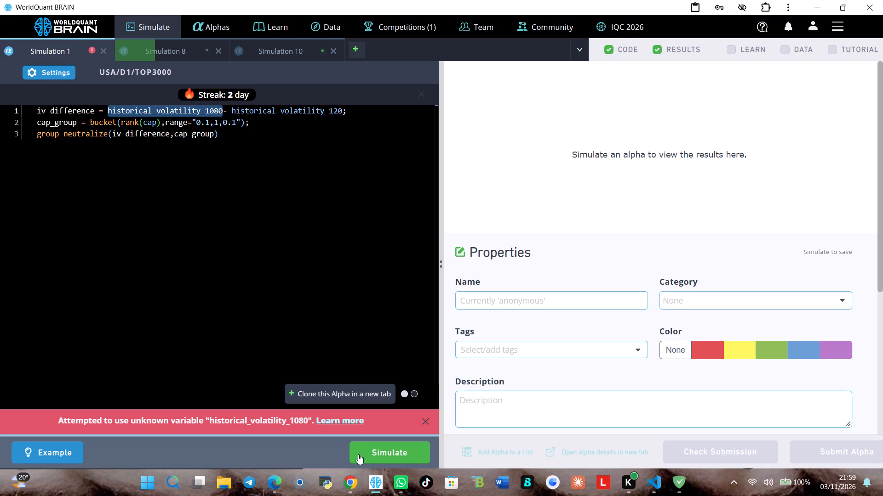
Replace historical_volatility_1080 with historical_volatility_180 in Simulation 1's iv_difference line and run the simulation.
click(148, 284)
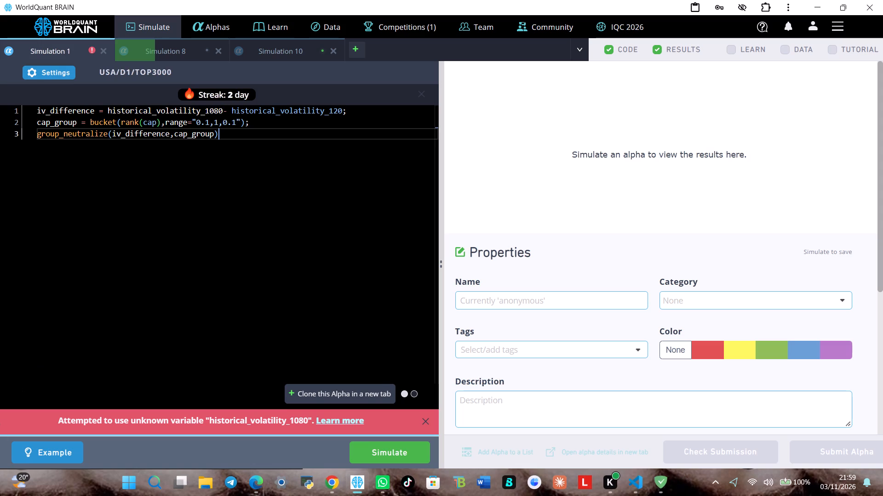
click(213, 114)
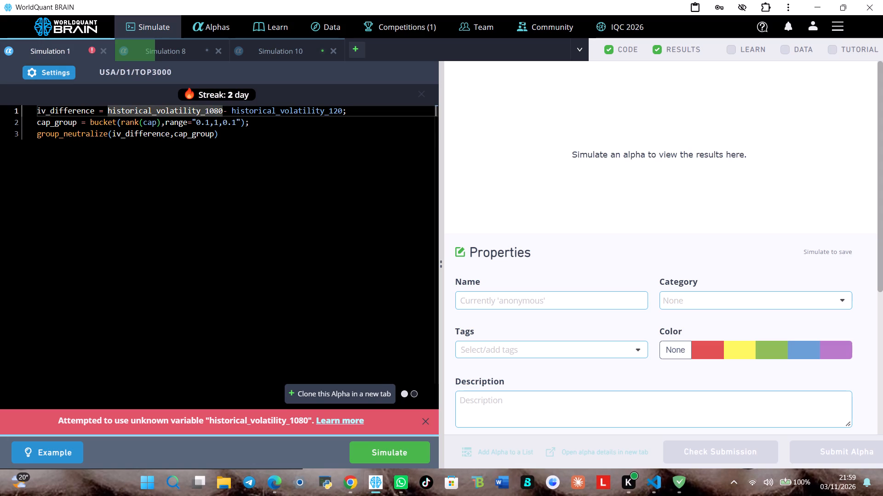
key(Delete)
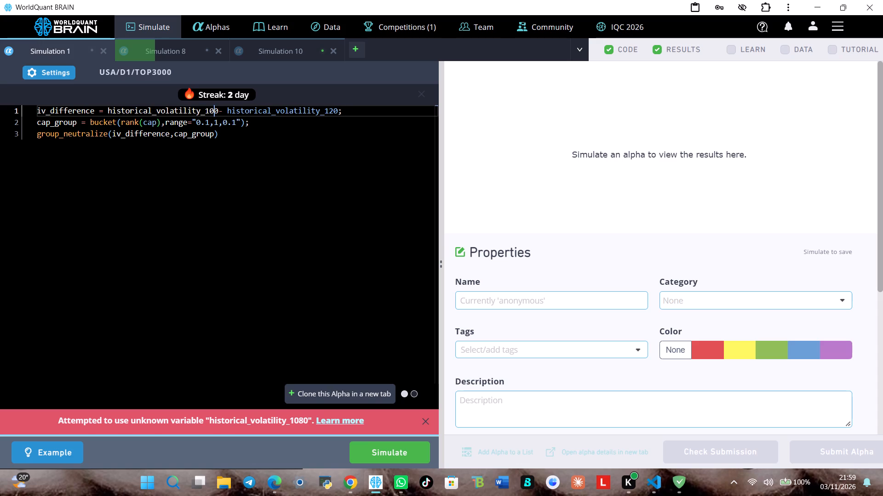
key(BackSpace)
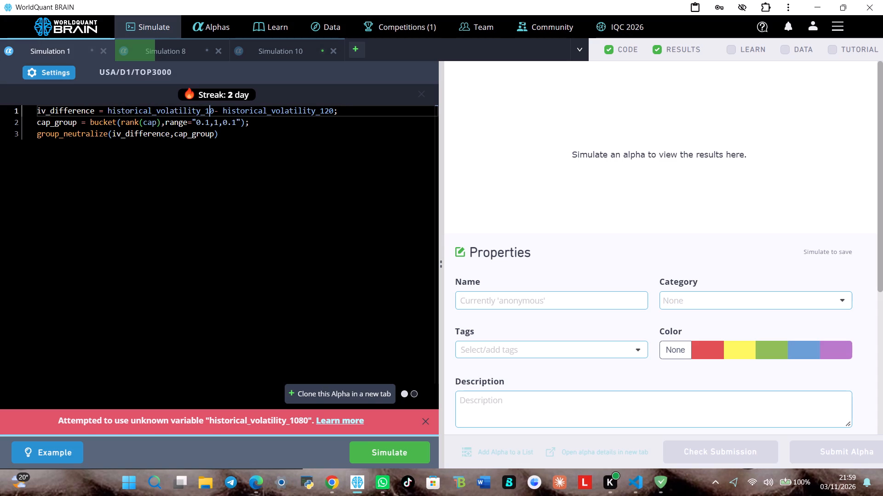
key(BackSpace)
key(7)
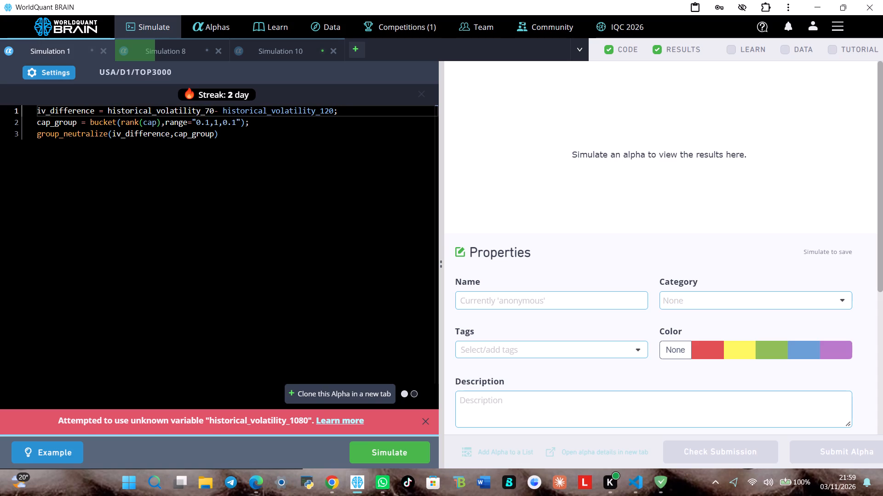
key(2)
key(BackSpace)
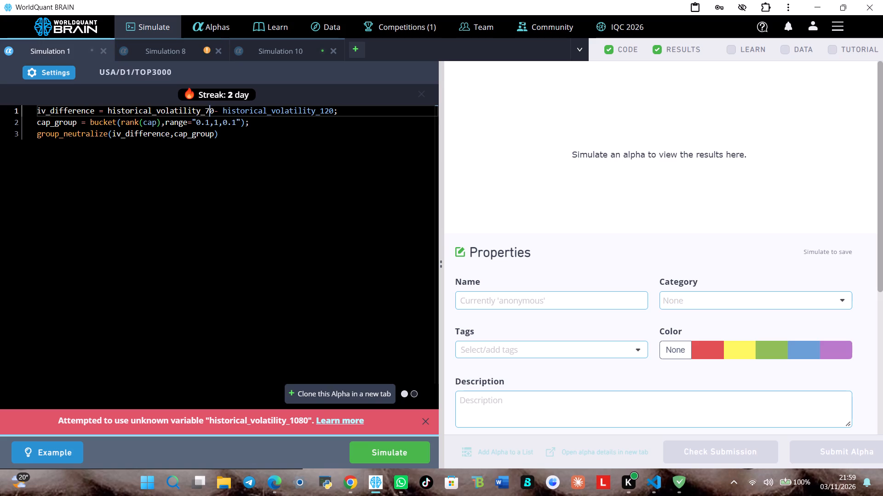
key(BackSpace)
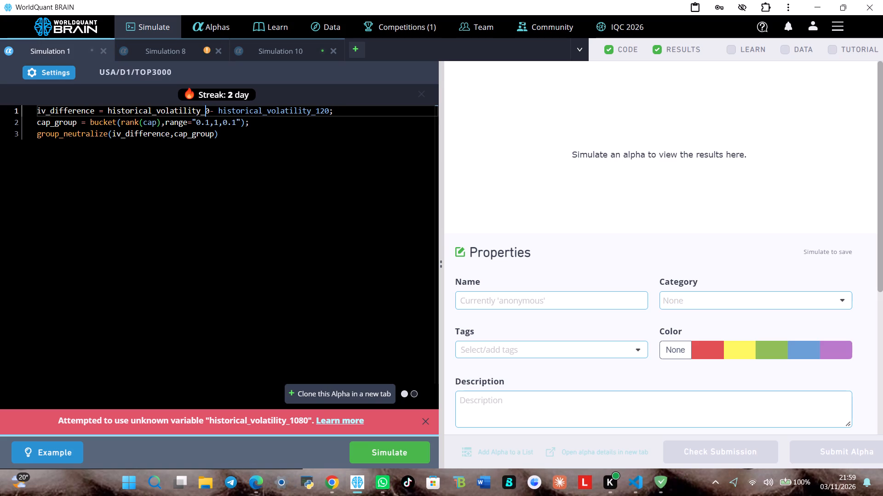
key(1)
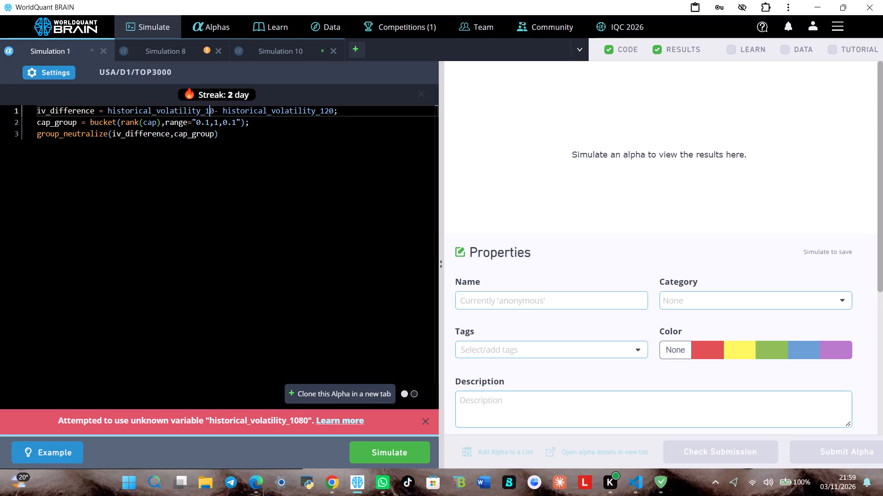
key(8)
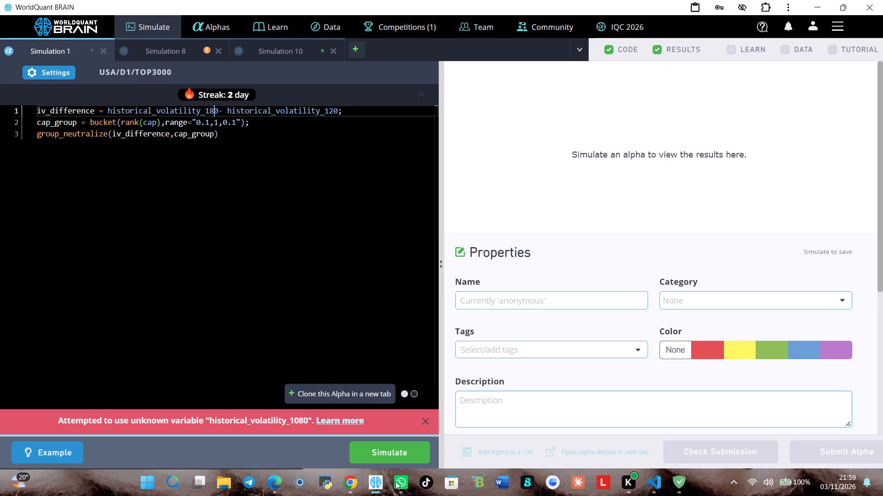
click(421, 451)
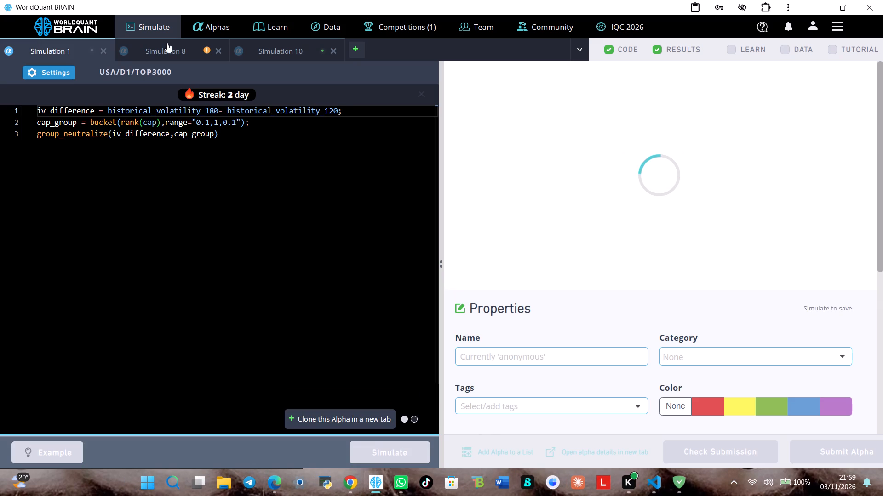
Review Simulation 8's new results: reveal the test period, examine the PnL chart, IS period summary, yearly figures and failed IS tests.
click(167, 50)
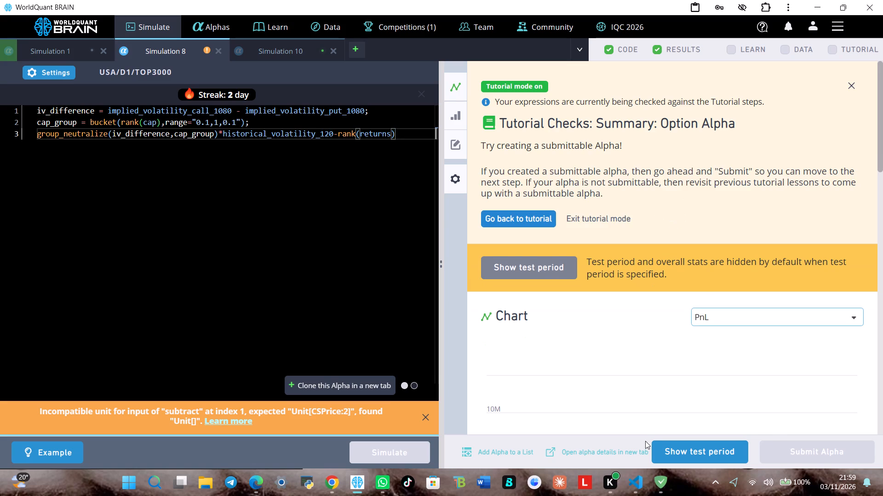
click(713, 454)
scroll(717, 354, down, 5)
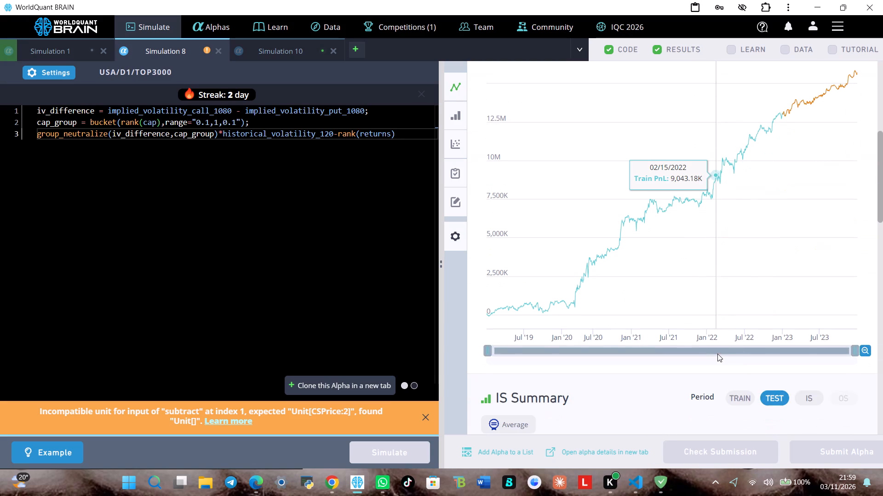
click(811, 390)
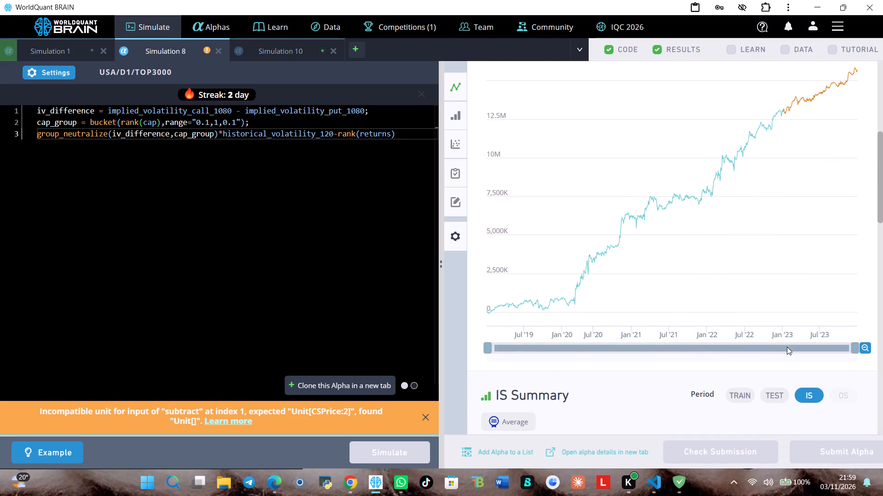
scroll(786, 346, down, 2)
scroll(713, 345, down, 3)
scroll(630, 352, down, 3)
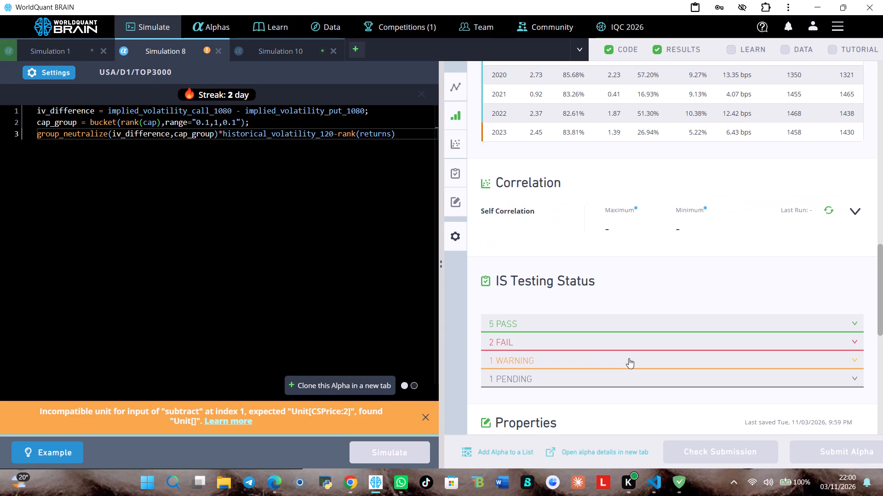
click(631, 342)
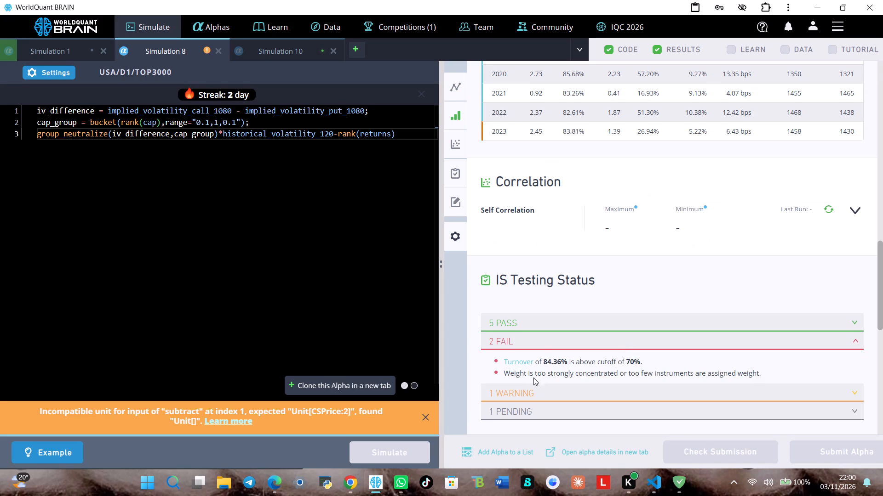
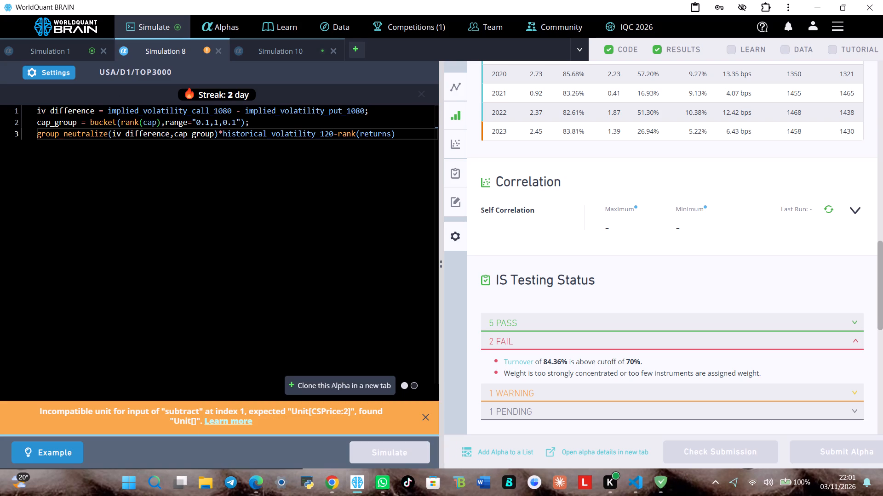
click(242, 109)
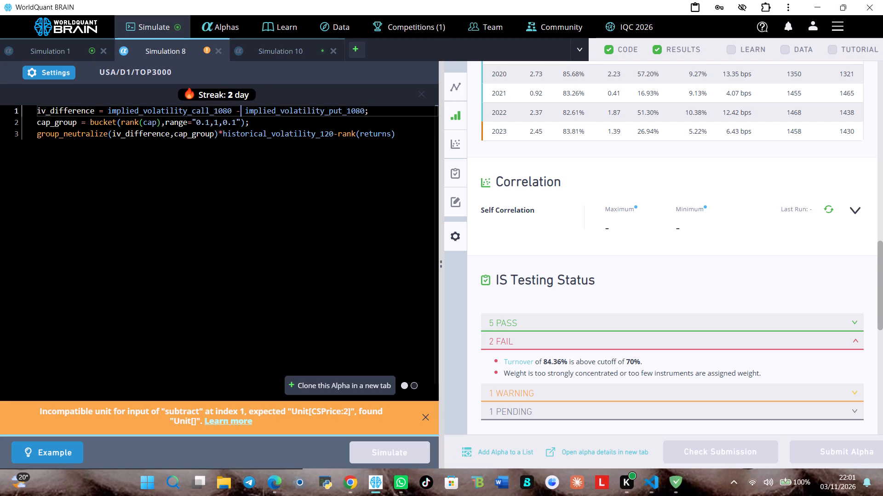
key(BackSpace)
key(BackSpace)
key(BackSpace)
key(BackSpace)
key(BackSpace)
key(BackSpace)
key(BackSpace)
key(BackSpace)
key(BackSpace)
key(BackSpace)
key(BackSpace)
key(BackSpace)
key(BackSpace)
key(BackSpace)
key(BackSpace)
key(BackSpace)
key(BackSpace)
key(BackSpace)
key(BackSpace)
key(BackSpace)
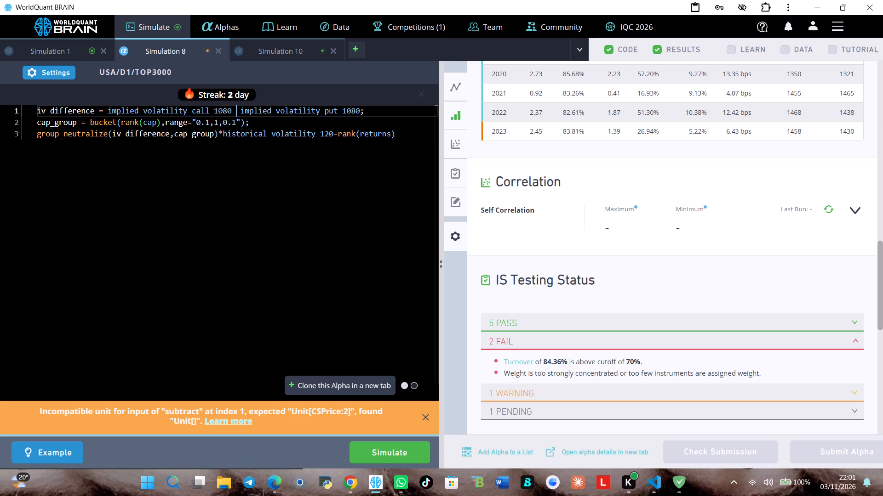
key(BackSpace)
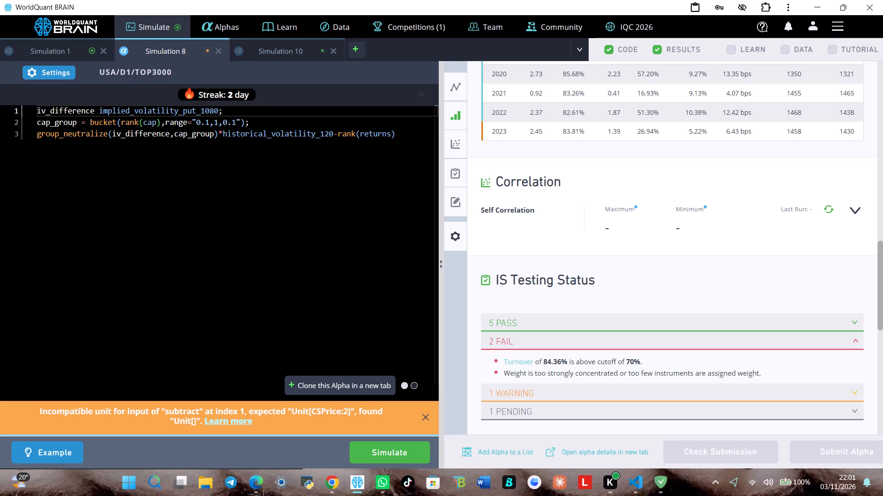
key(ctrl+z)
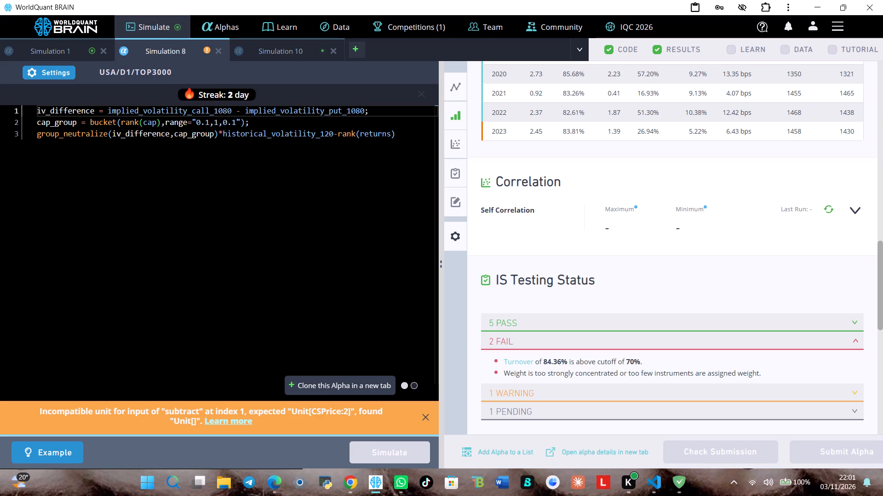
Replace implied_volatility_call_1080 and its minus sign with anl4_adjusted_netincome_ft in Simulation 8's iv_difference line.
key(BackSpace)
key(BackSpace)
key(BackSpace)
key(BackSpace)
key(BackSpace)
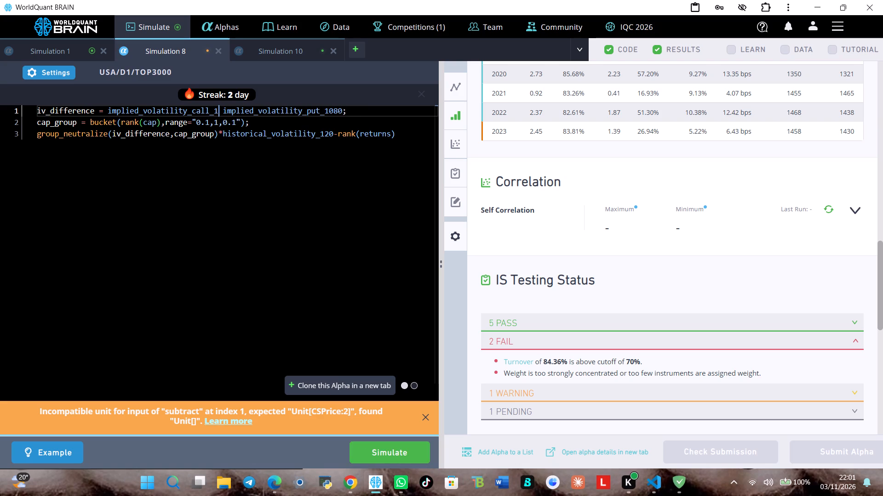
key(BackSpace)
key(BackSpace)
key(BackSpace)
key(BackSpace)
key(BackSpace)
key(BackSpace)
key(BackSpace)
key(BackSpace)
key(BackSpace)
key(BackSpace)
key(BackSpace)
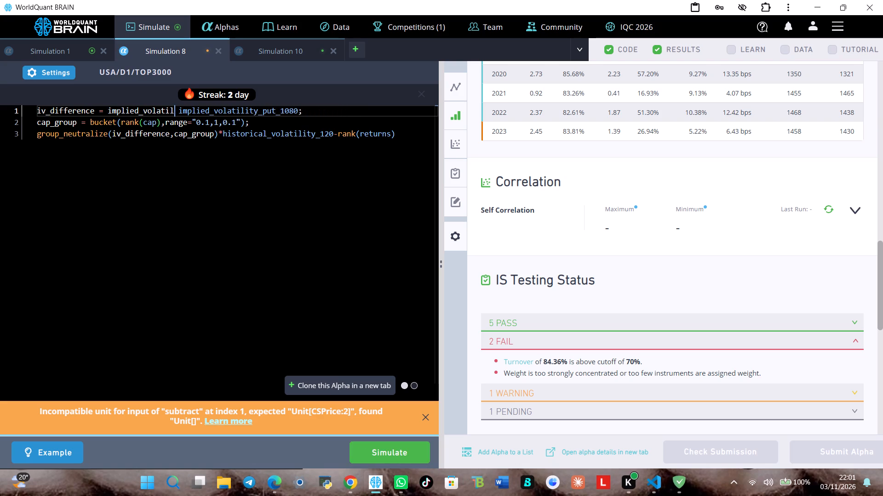
key(BackSpace)
key(BackSpace)
key(BackSpace)
key(BackSpace)
key(BackSpace)
key(BackSpace)
key(BackSpace)
key(BackSpace)
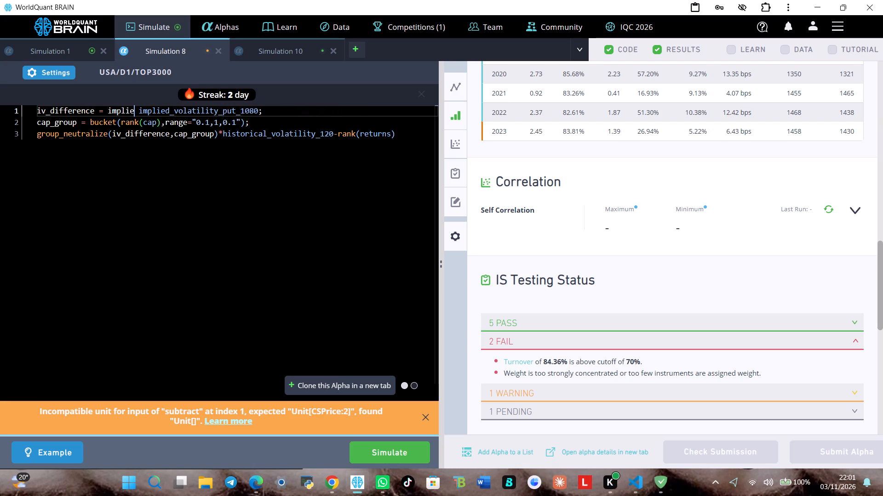
key(BackSpace)
key(BackSpace)
key(BackSpace)
key(BackSpace)
key(BackSpace)
key(BackSpace)
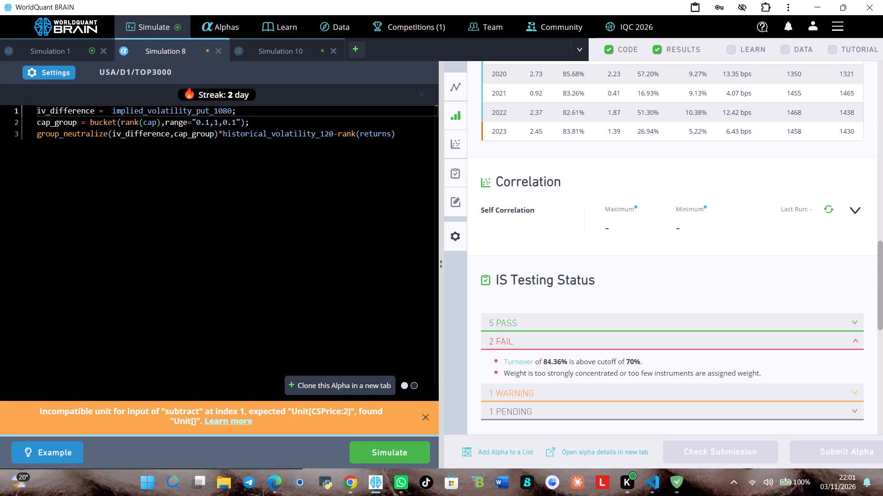
key(a)
text(nl)
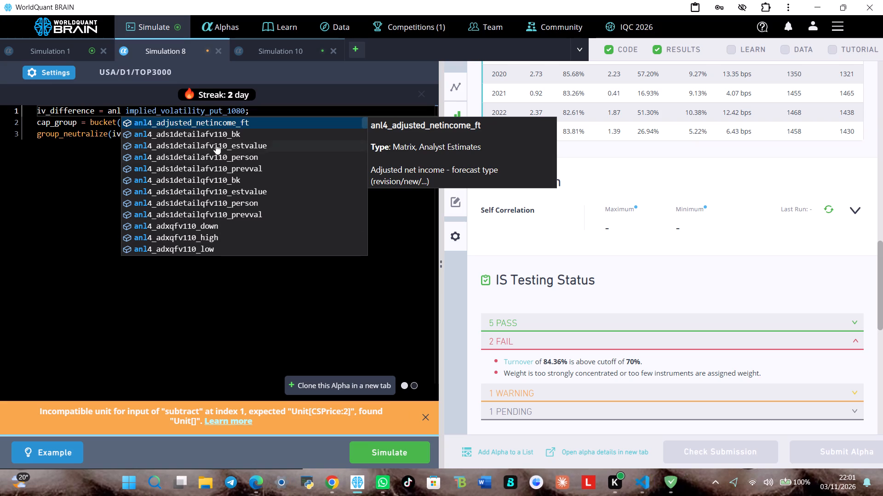
click(221, 119)
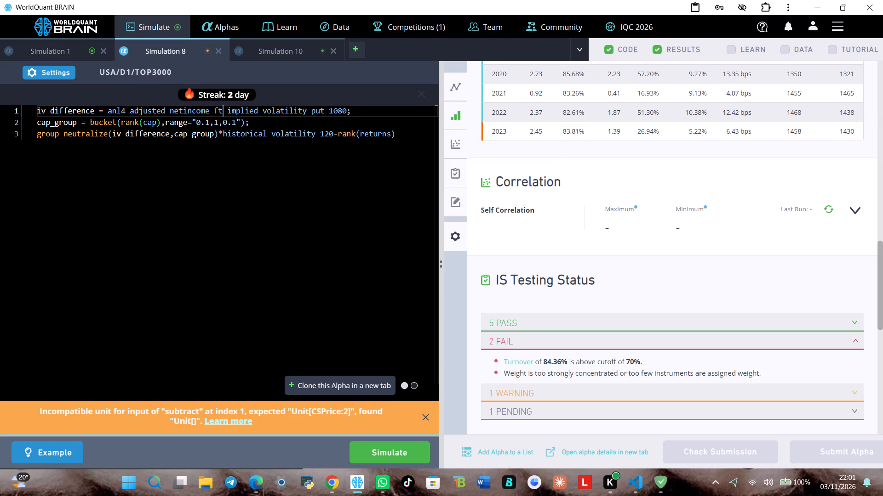
Replace implied_volatility_put_1080 with -anl4_adjusted_netincome_ft in Simulation 8's iv_difference line and run the simulation.
key(minus)
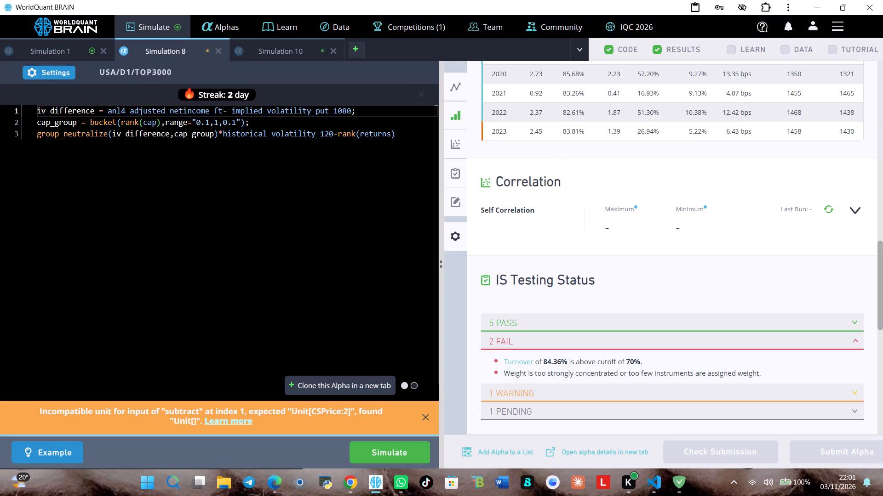
key(BackSpace)
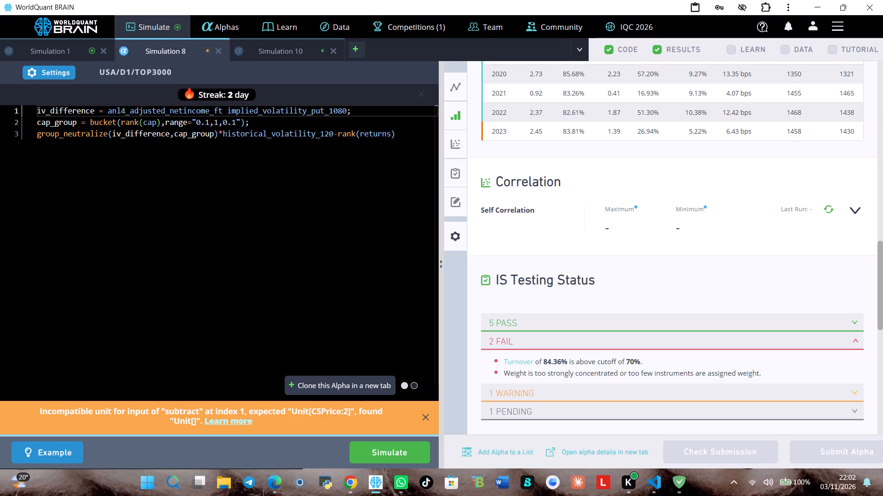
key(minus)
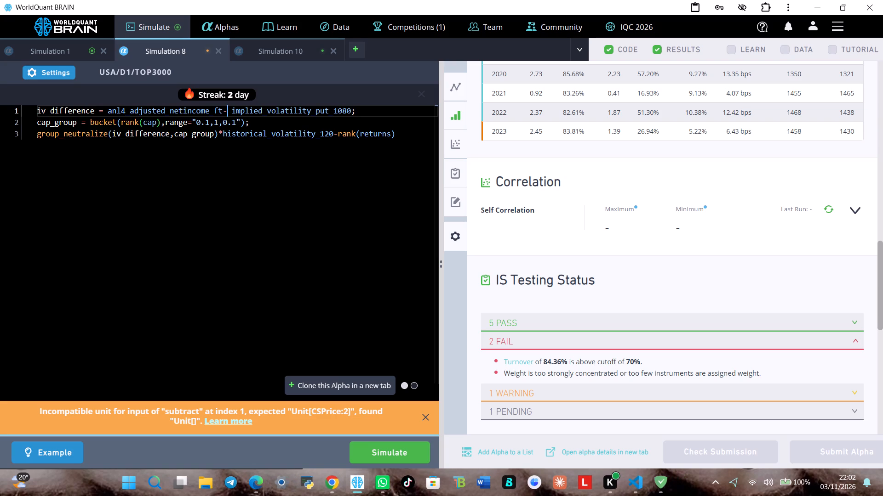
key(BackSpace)
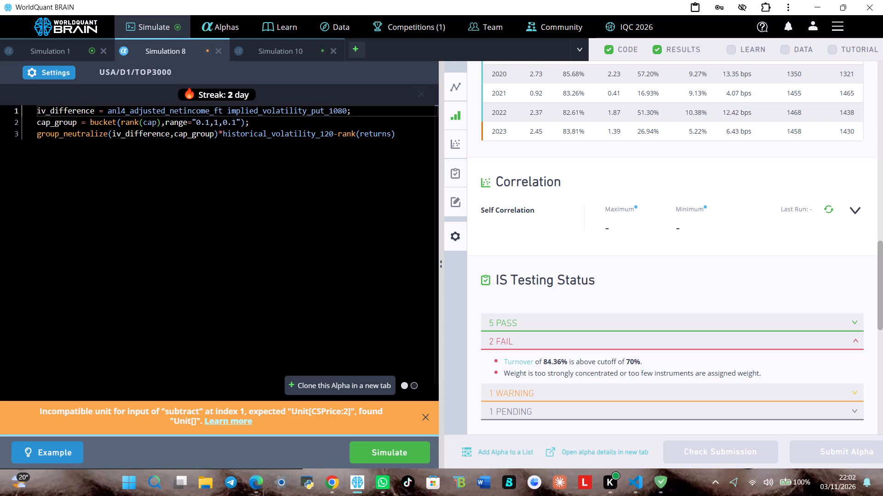
key(Delete)
key(Delete)
key(Delete)
key(Delete)
key(Delete)
key(Delete)
key(Delete)
key(Delete)
key(Delete)
key(Delete)
key(Delete)
key(Delete)
key(Delete)
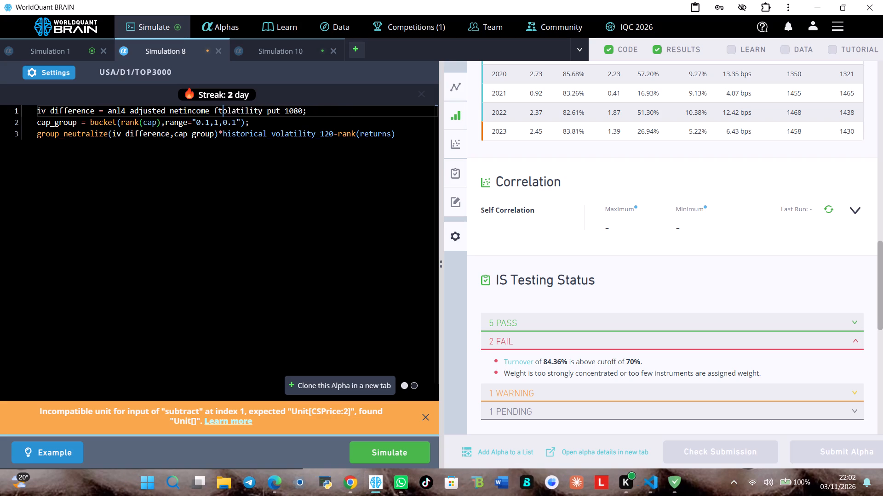
key(Delete)
key(Delete)
key(Delete)
key(Delete)
key(Delete)
key(Delete)
key(Delete)
key(Delete)
key(Delete)
key(Delete)
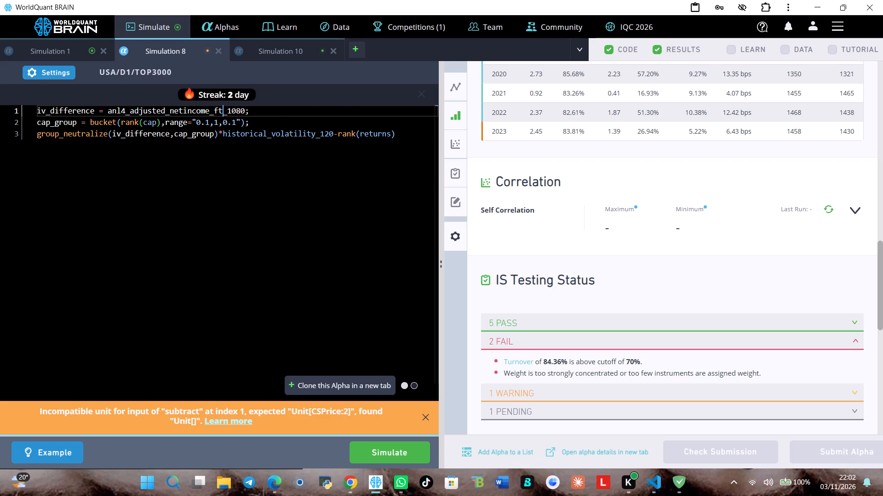
key(Delete)
key(Delete)
key(Delete)
key(Delete)
key(Delete)
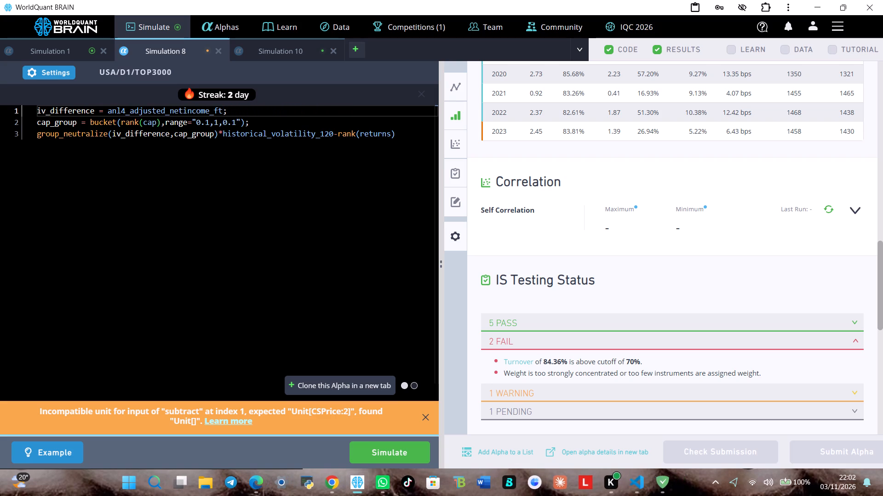
text(-a)
text(nl)
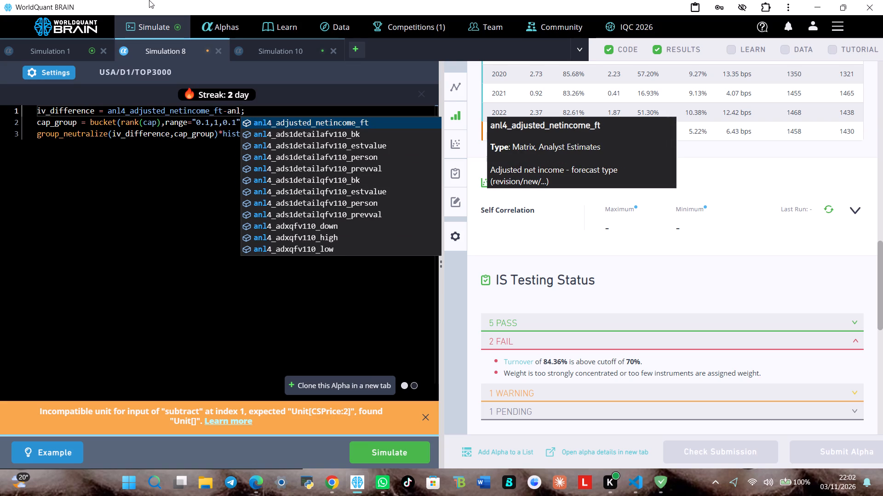
click(286, 121)
click(420, 452)
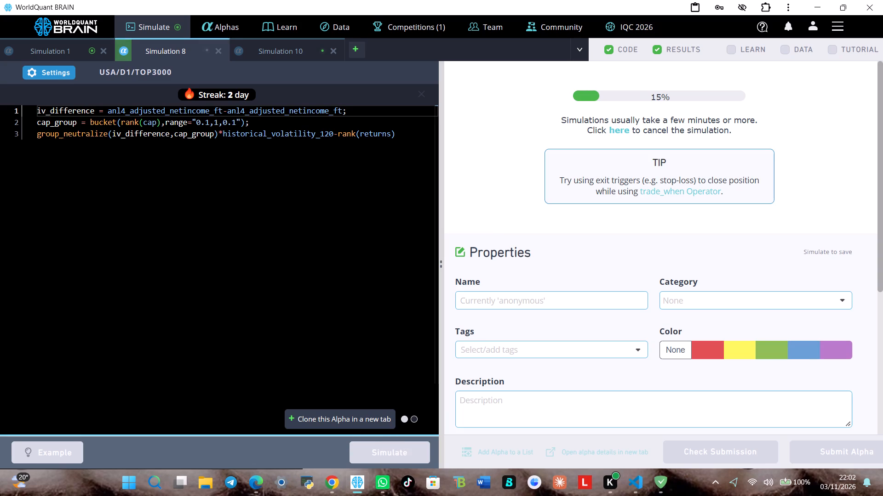
Remove -rank(returns) from the end of Simulation 8's group_neutralize line.
click(398, 135)
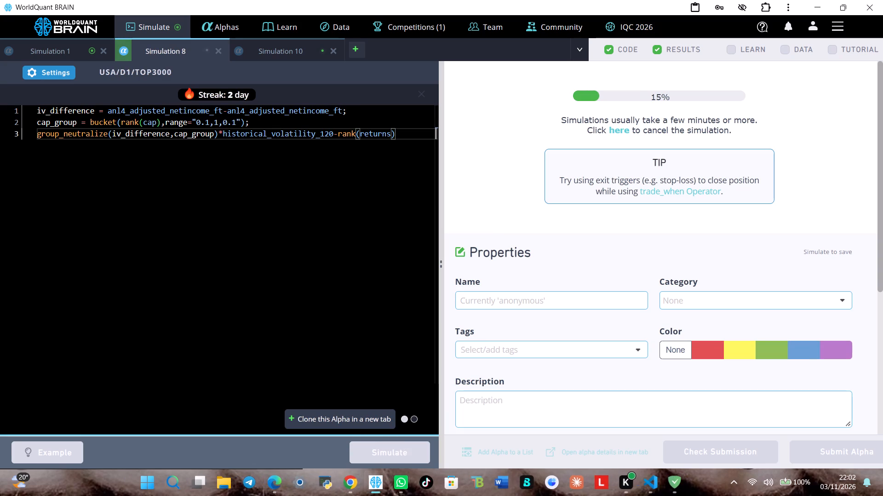
key(BackSpace)
key(BackSpace)
key(BackSpace)
key(BackSpace)
key(BackSpace)
key(BackSpace)
key(BackSpace)
key(BackSpace)
key(BackSpace)
key(BackSpace)
key(BackSpace)
key(BackSpace)
key(BackSpace)
key(BackSpace)
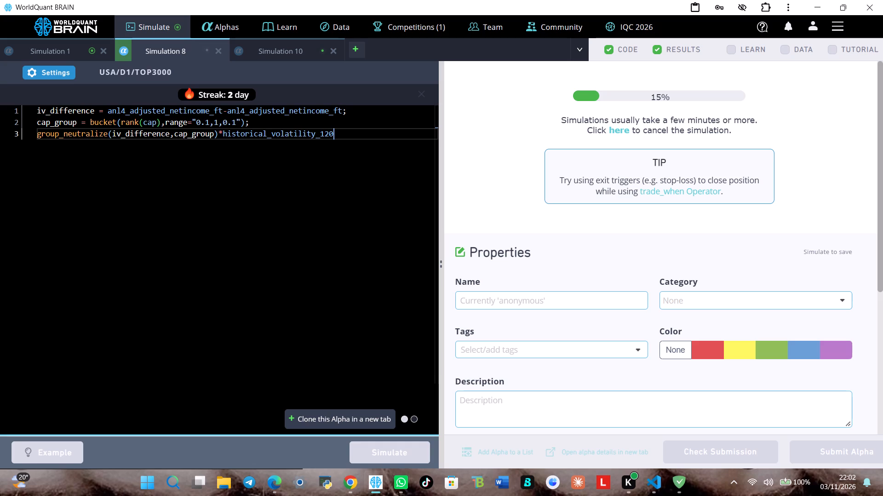
click(176, 174)
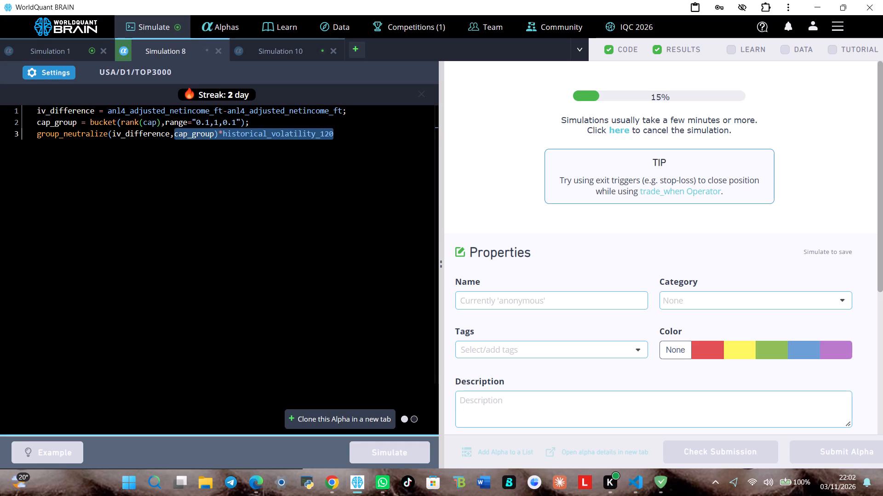
Switch to Simulation 1 to review its new results.
click(90, 50)
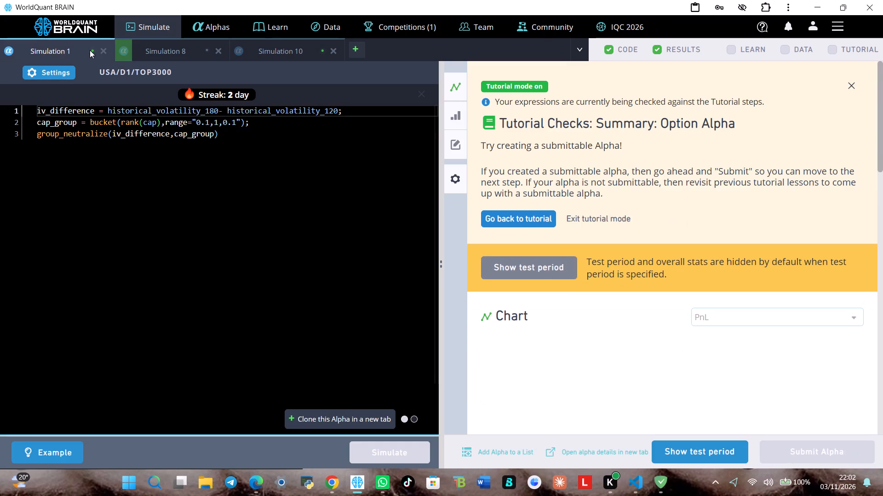
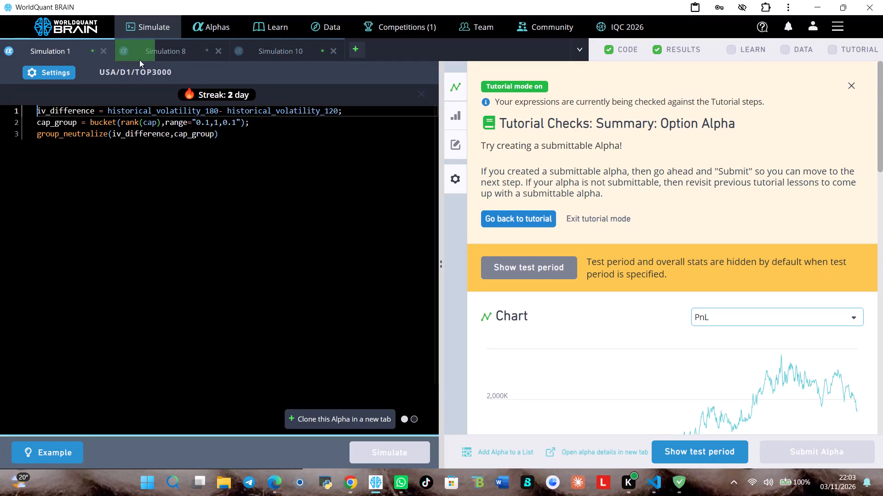
Show the test period for Simulation 1 and examine its PnL chart and IS Summary.
click(701, 456)
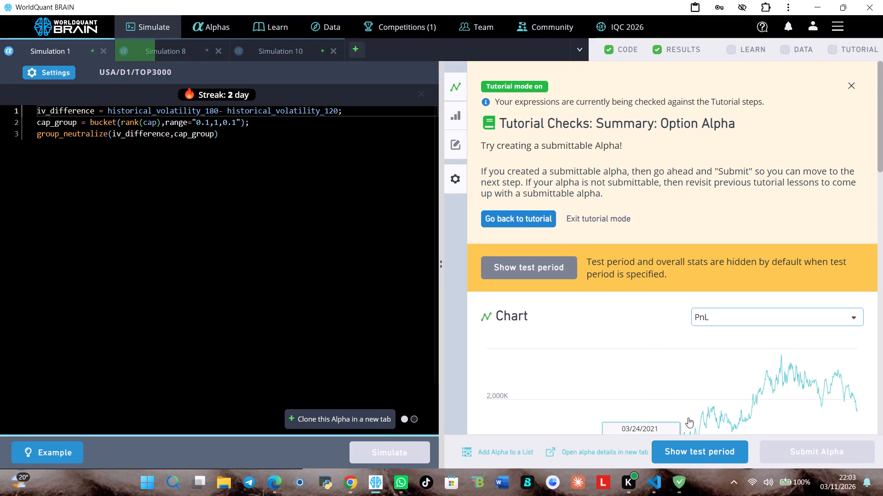
click(697, 457)
scroll(649, 320, down, 6)
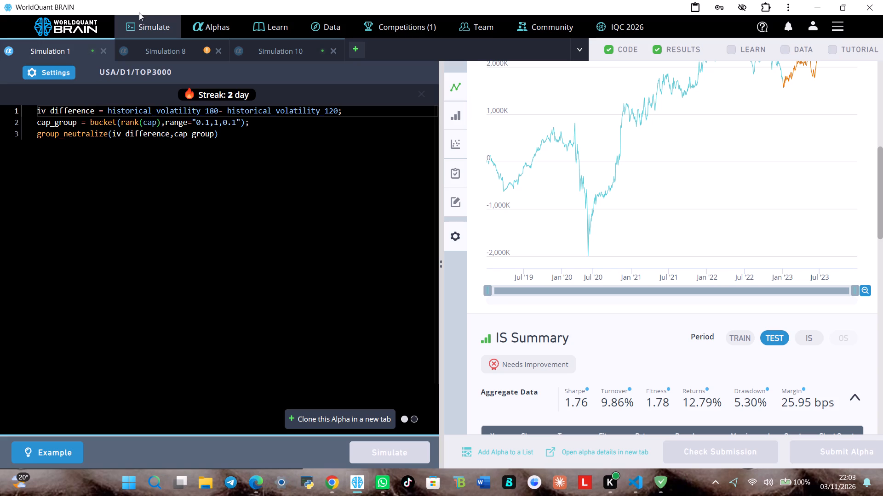
Return to Simulation 8 and run the anl4_adjusted_netincome_ft expression with the historical_volatility_120 multiplier.
click(159, 50)
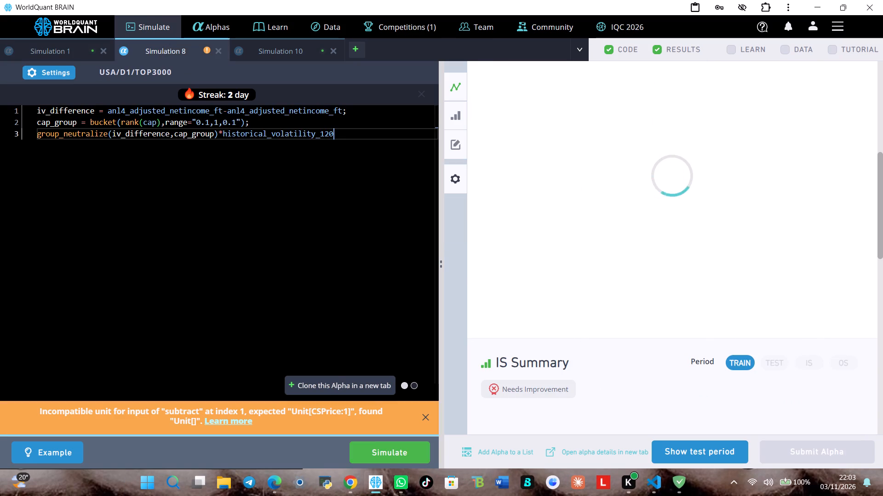
click(405, 462)
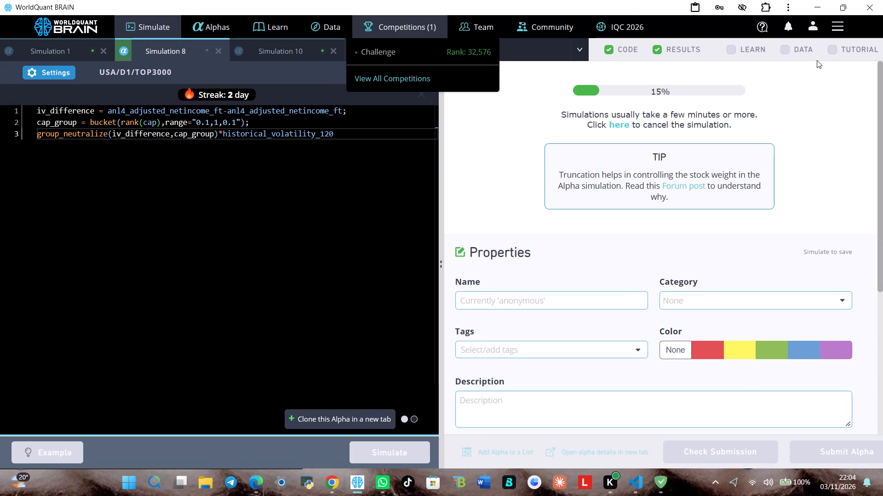
Open the tutorial from Simulation 10 and read the Option Alpha summary, including key terms, neutralization techniques and the task.
click(294, 50)
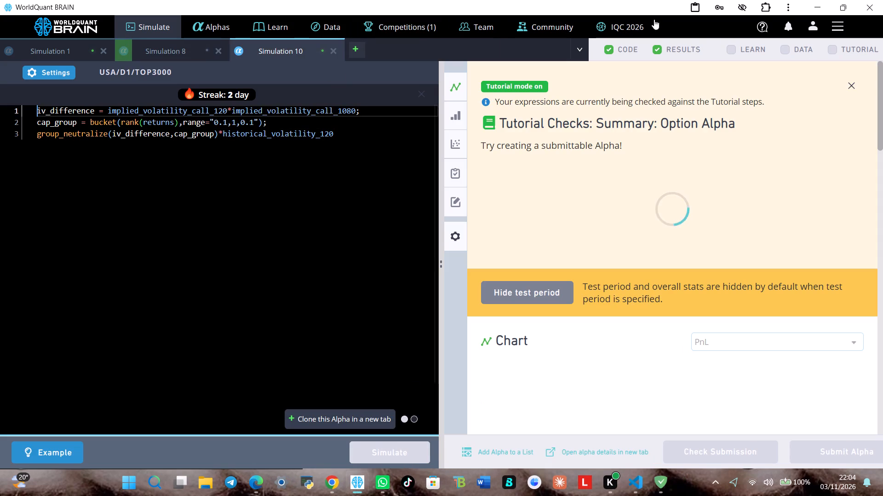
click(834, 51)
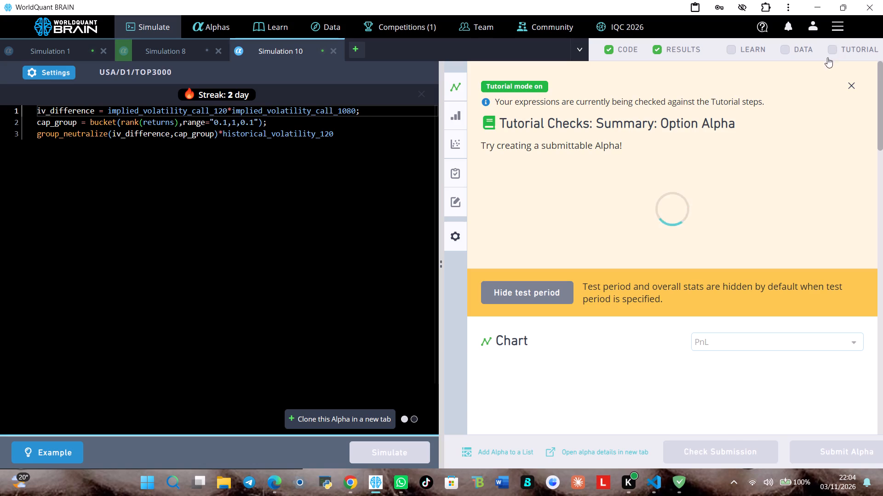
scroll(806, 90, down, 4)
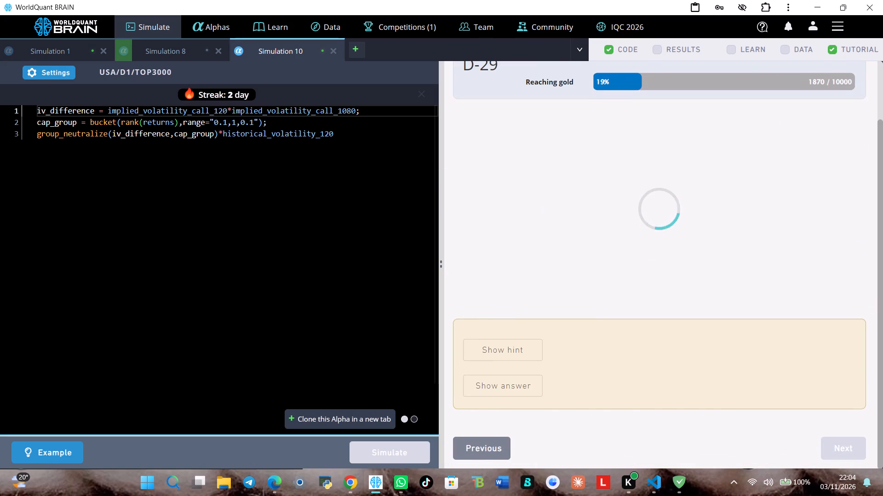
scroll(561, 279, down, 3)
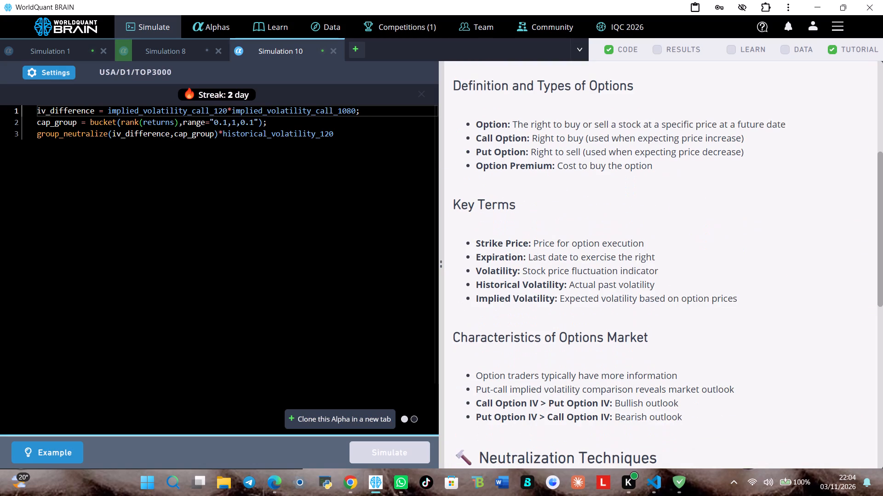
scroll(545, 274, down, 2)
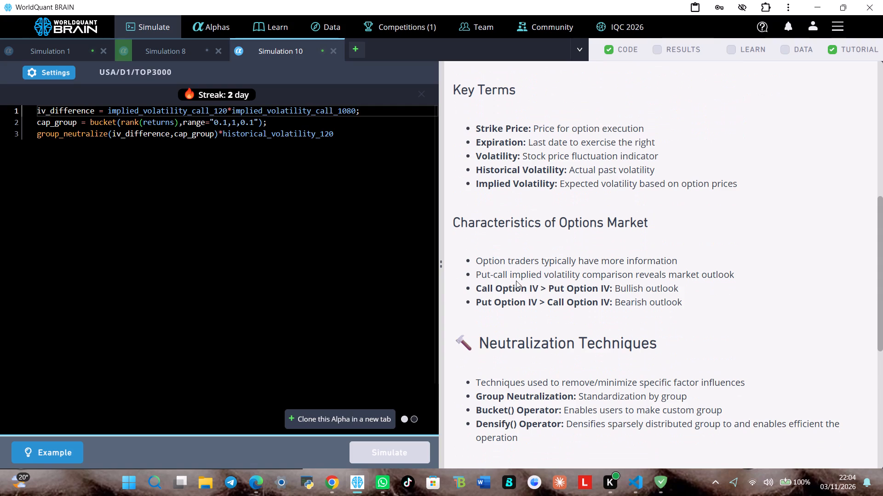
scroll(565, 270, down, 3)
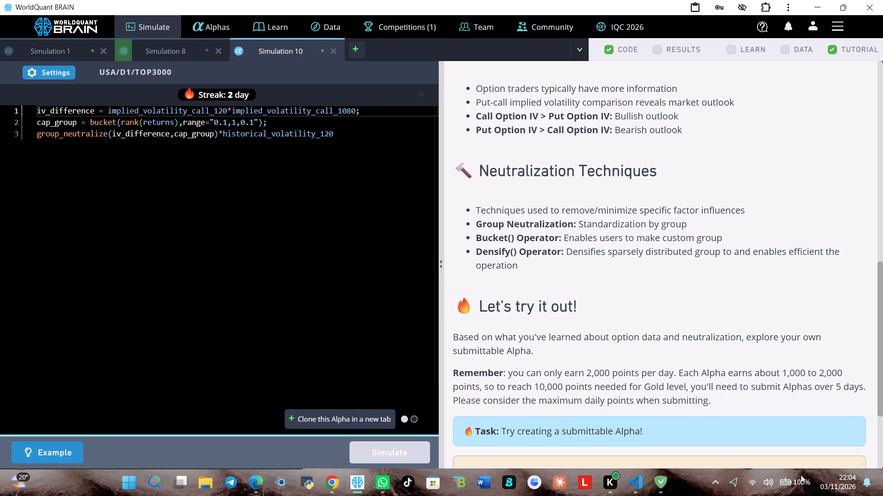
scroll(881, 462, down, 2)
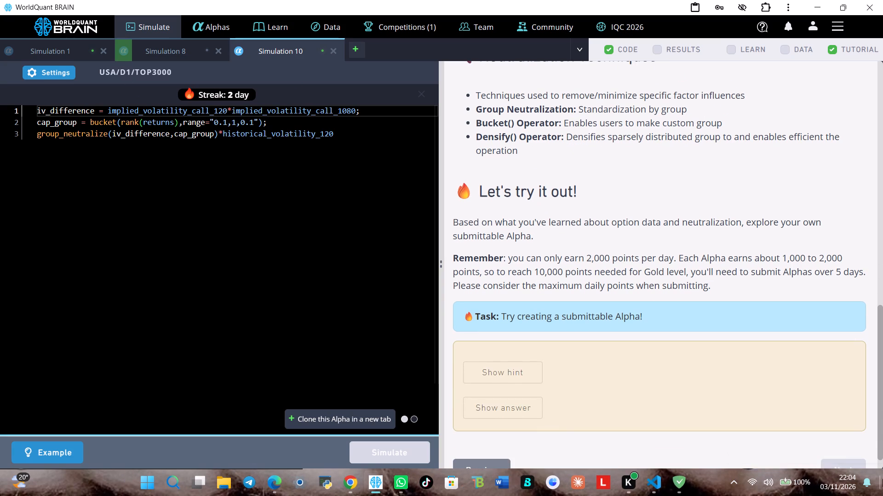
scroll(882, 476, up, 3)
scroll(718, 314, up, 6)
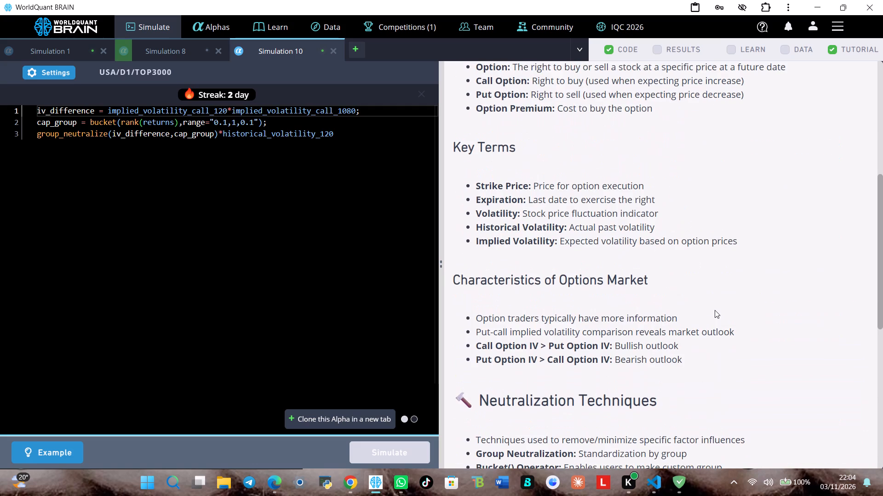
scroll(715, 310, up, 6)
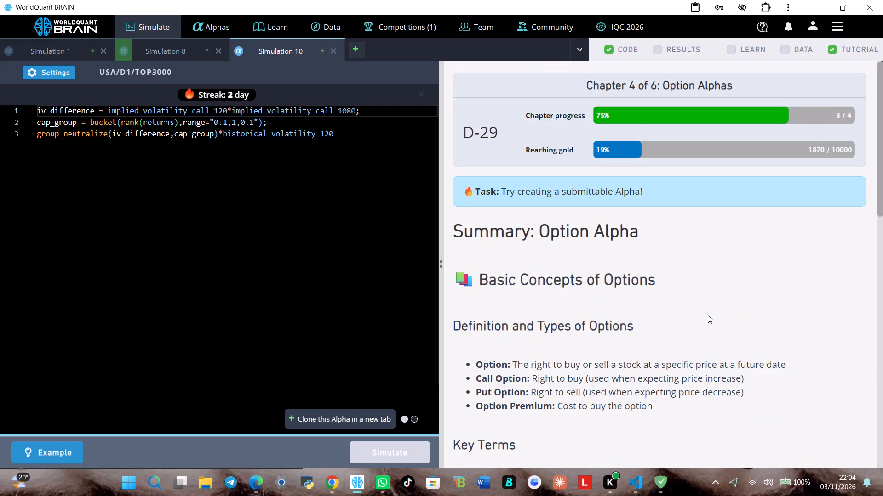
scroll(705, 313, up, 3)
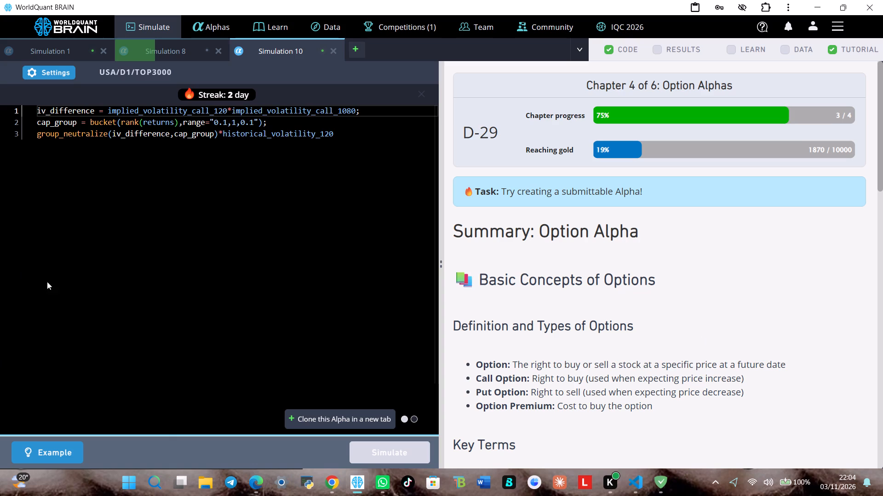
scroll(356, 244, down, 1)
scroll(701, 245, down, 3)
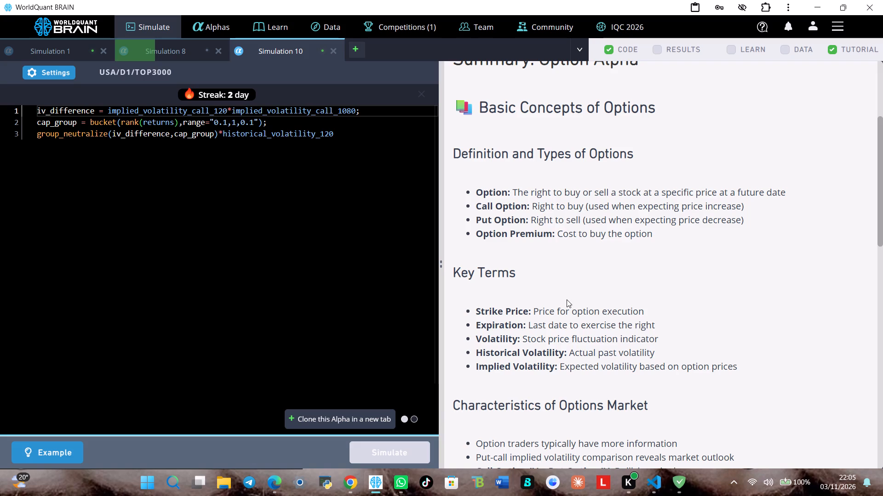
scroll(595, 287, down, 9)
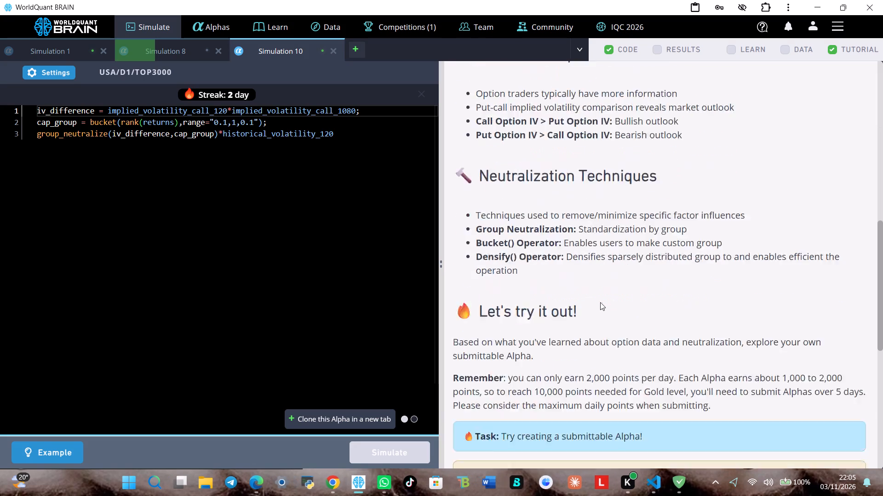
scroll(769, 311, up, 5)
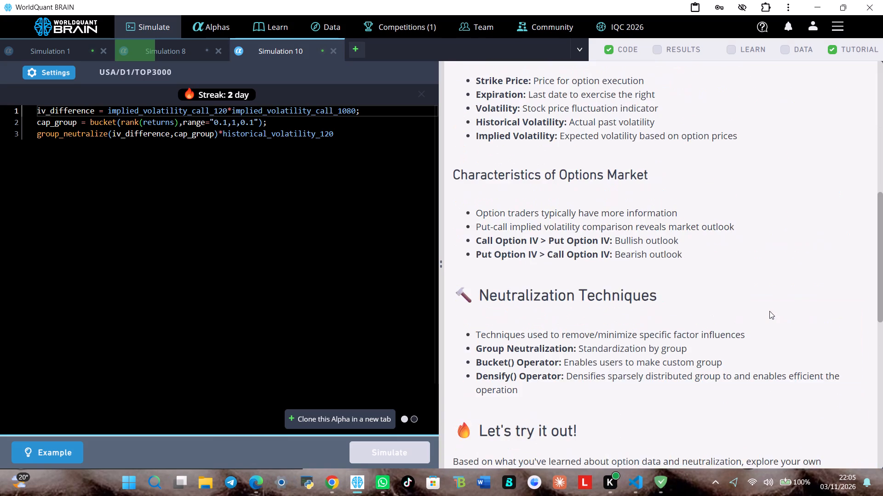
scroll(769, 311, up, 10)
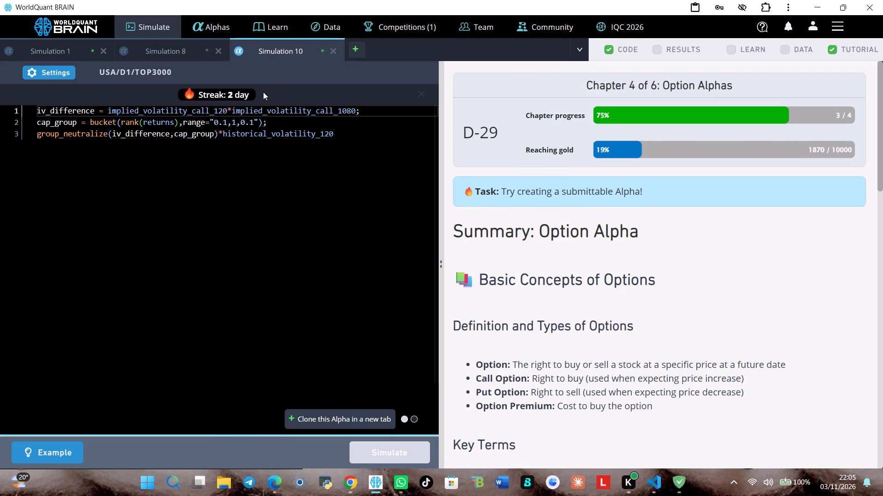
Show the test period for Simulation 8 and examine its IS-period summary and IS Testing Status.
click(168, 52)
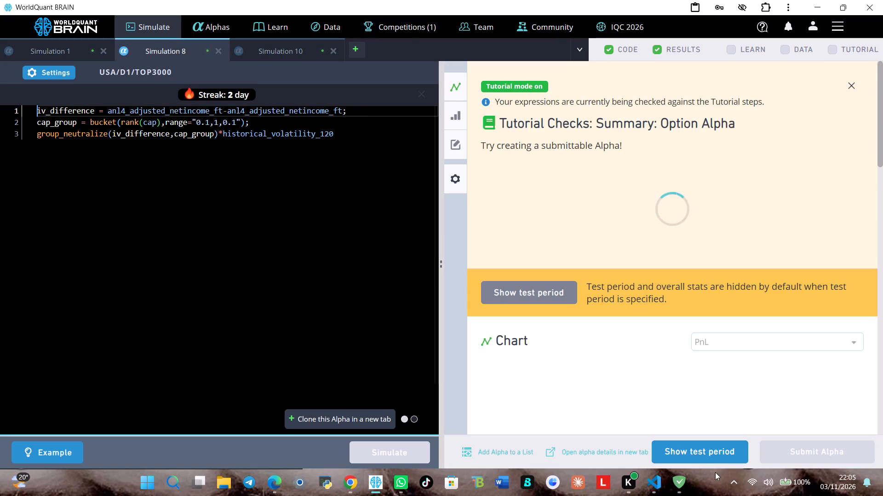
click(717, 453)
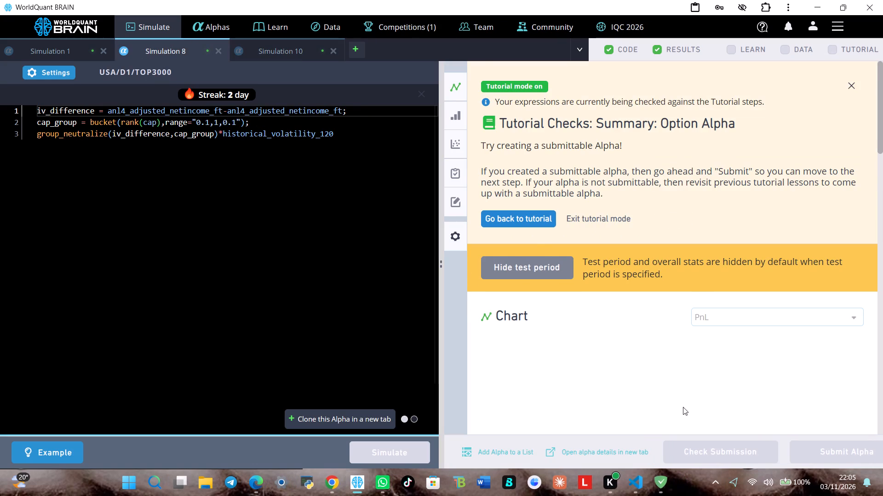
scroll(604, 273, down, 7)
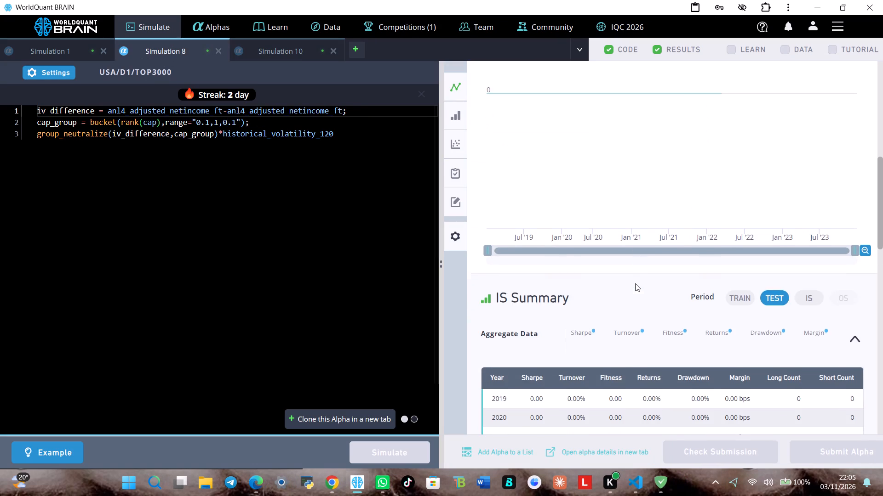
click(804, 278)
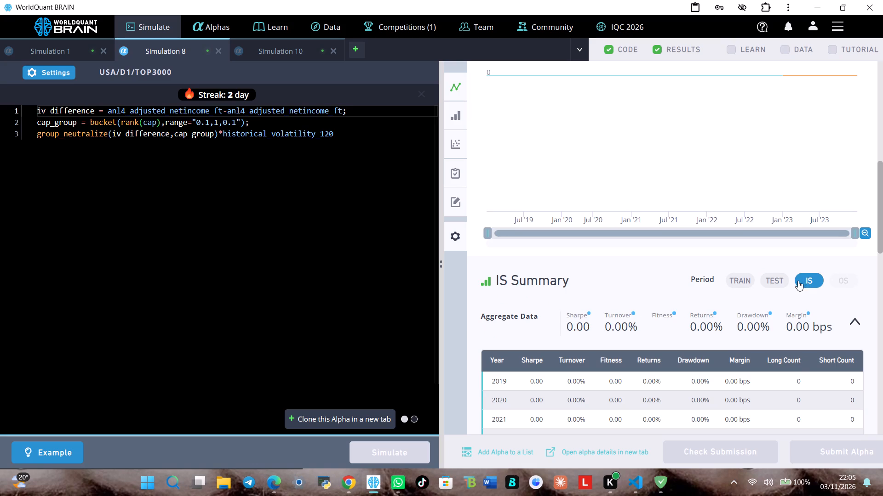
scroll(788, 275, down, 6)
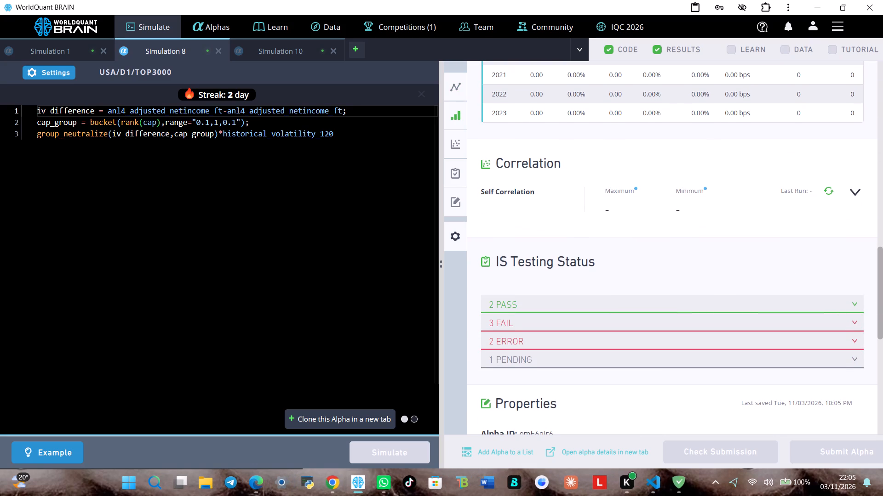
Delete the group_neutralize and cap_group lines from Simulation 8, along with the semicolon ending the iv_difference line.
click(341, 140)
key(BackSpace)
key(BackSpace)
key(BackSpace)
key(BackSpace)
key(BackSpace)
key(BackSpace)
key(BackSpace)
key(BackSpace)
key(BackSpace)
key(BackSpace)
key(BackSpace)
key(BackSpace)
key(BackSpace)
key(BackSpace)
key(BackSpace)
key(BackSpace)
key(BackSpace)
key(BackSpace)
key(BackSpace)
key(BackSpace)
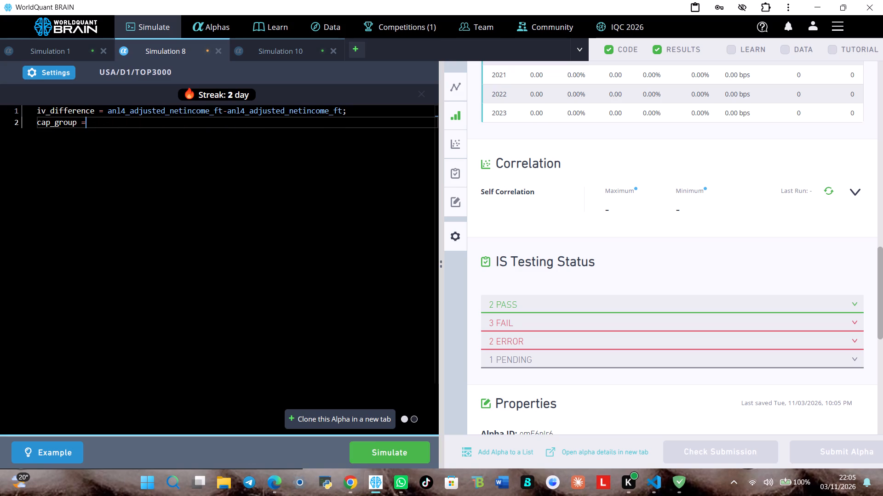
key(BackSpace)
key(BackSpace)
key(BackSpace)
key(BackSpace)
key(BackSpace)
key(BackSpace)
key(BackSpace)
key(BackSpace)
key(BackSpace)
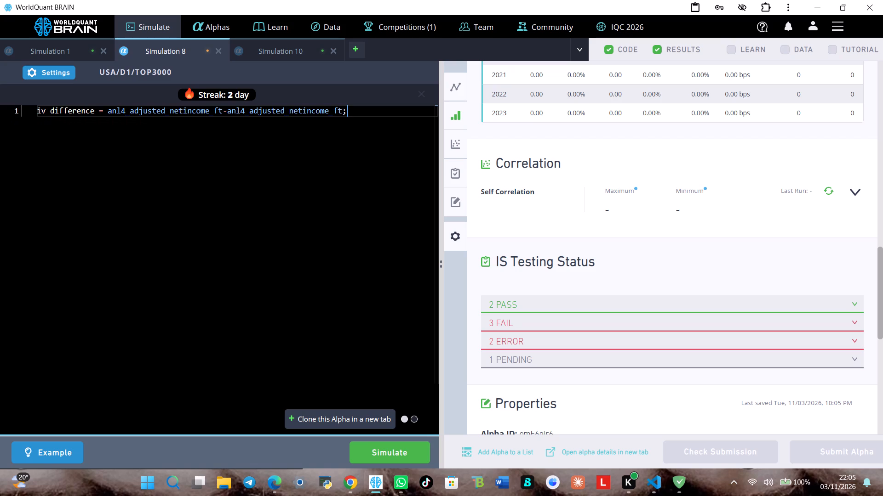
key(BackSpace)
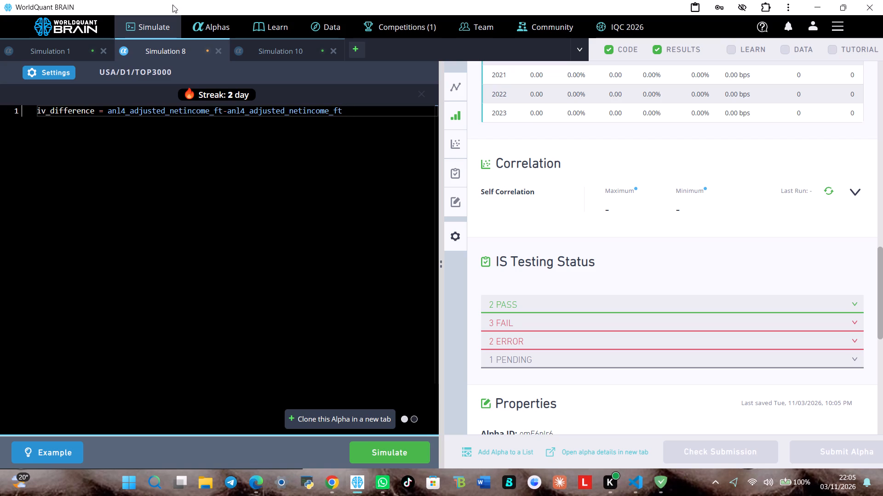
Remove the iv_difference = assignment so only anl4_adjusted_netincome_ft-anl4_adjusted_netincome_ft remains, and run Simulation 8.
click(103, 115)
key(BackSpace)
key(BackSpace)
key(BackSpace)
key(BackSpace)
key(BackSpace)
key(BackSpace)
key(BackSpace)
key(BackSpace)
key(BackSpace)
key(BackSpace)
key(BackSpace)
key(BackSpace)
key(BackSpace)
key(BackSpace)
key(BackSpace)
key(BackSpace)
key(BackSpace)
key(BackSpace)
key(BackSpace)
key(BackSpace)
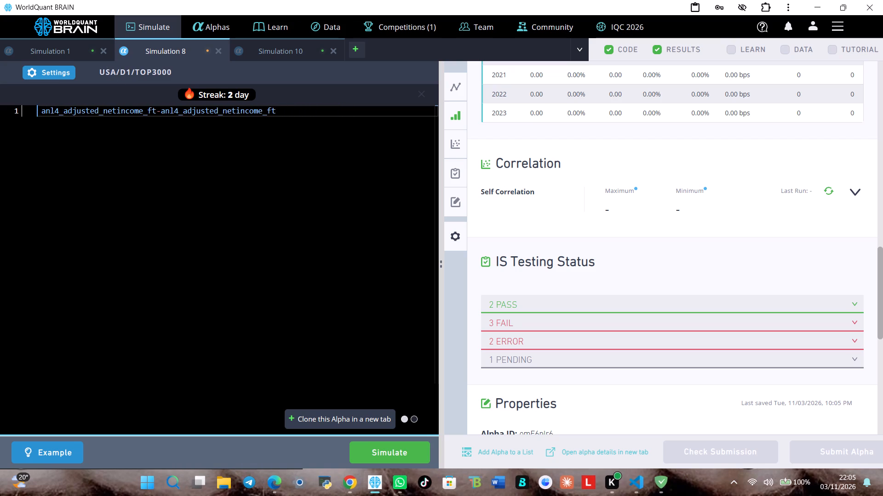
click(378, 447)
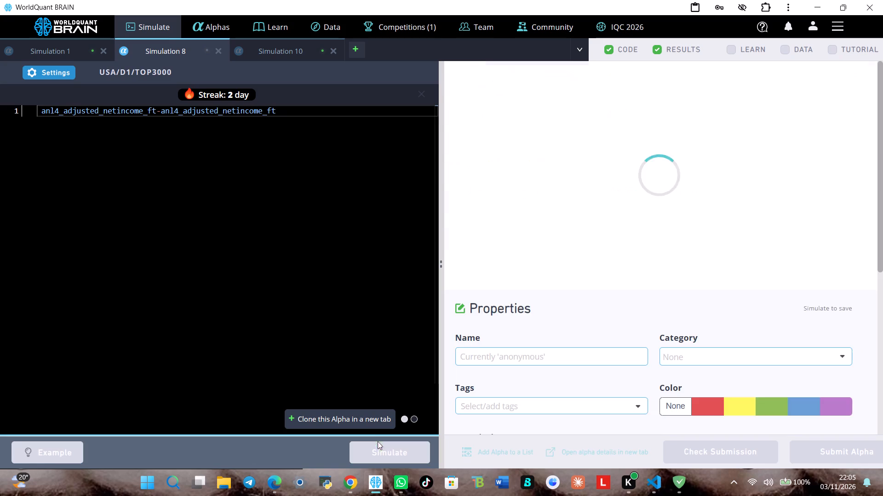
Clone Simulation 8's alpha into a new simulation.
click(365, 416)
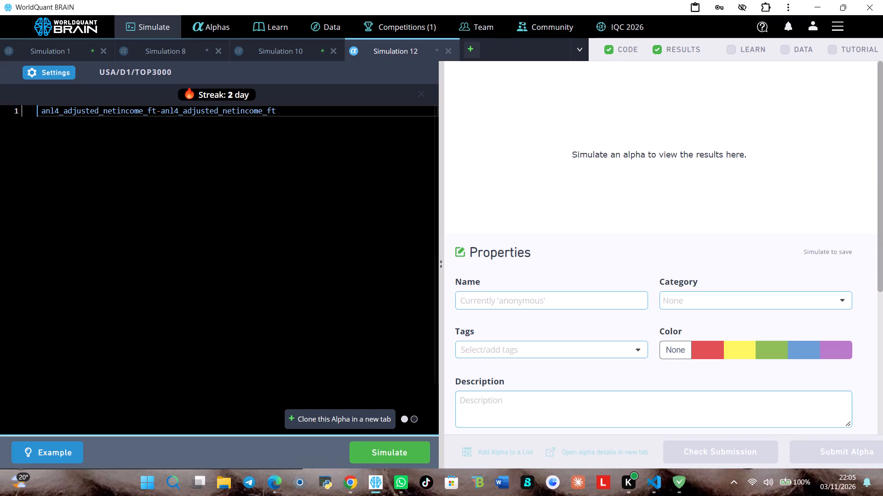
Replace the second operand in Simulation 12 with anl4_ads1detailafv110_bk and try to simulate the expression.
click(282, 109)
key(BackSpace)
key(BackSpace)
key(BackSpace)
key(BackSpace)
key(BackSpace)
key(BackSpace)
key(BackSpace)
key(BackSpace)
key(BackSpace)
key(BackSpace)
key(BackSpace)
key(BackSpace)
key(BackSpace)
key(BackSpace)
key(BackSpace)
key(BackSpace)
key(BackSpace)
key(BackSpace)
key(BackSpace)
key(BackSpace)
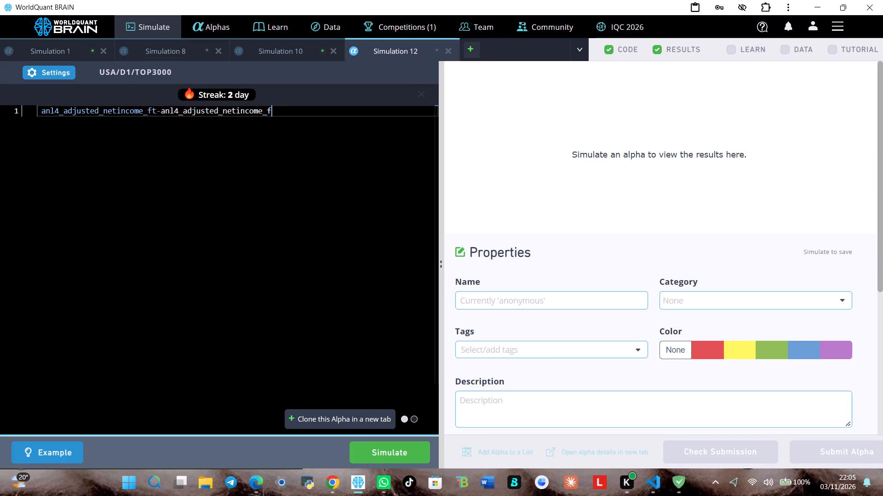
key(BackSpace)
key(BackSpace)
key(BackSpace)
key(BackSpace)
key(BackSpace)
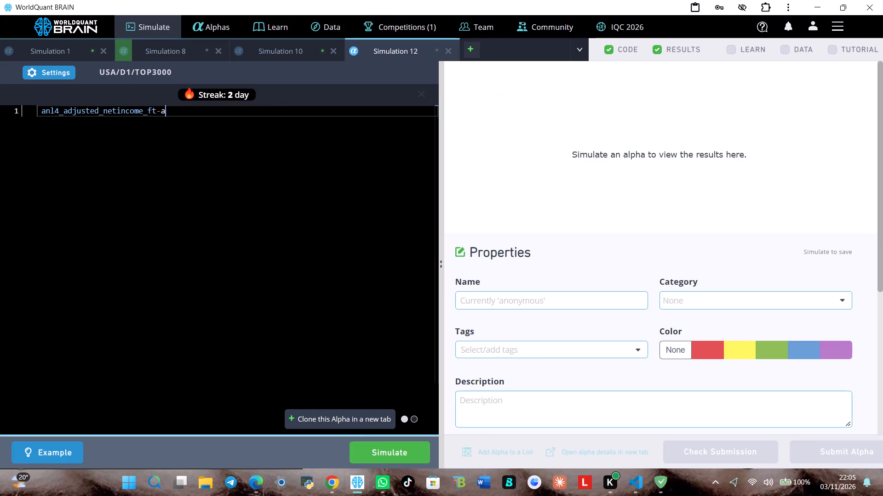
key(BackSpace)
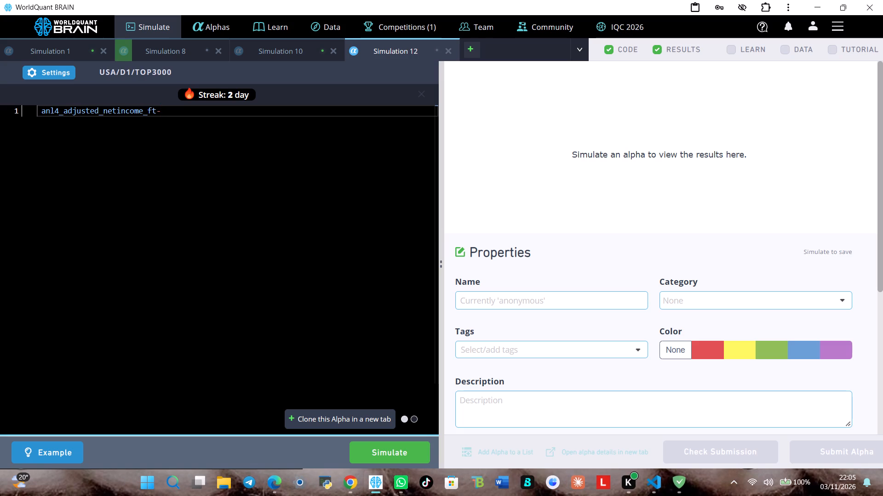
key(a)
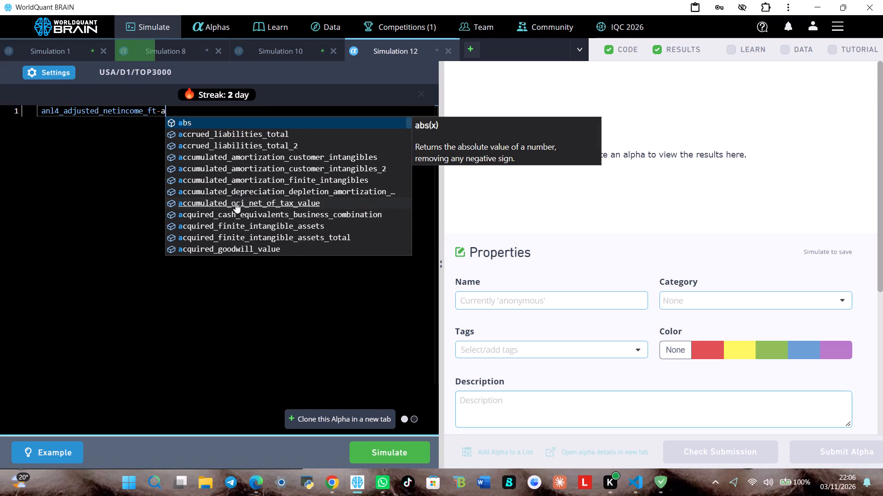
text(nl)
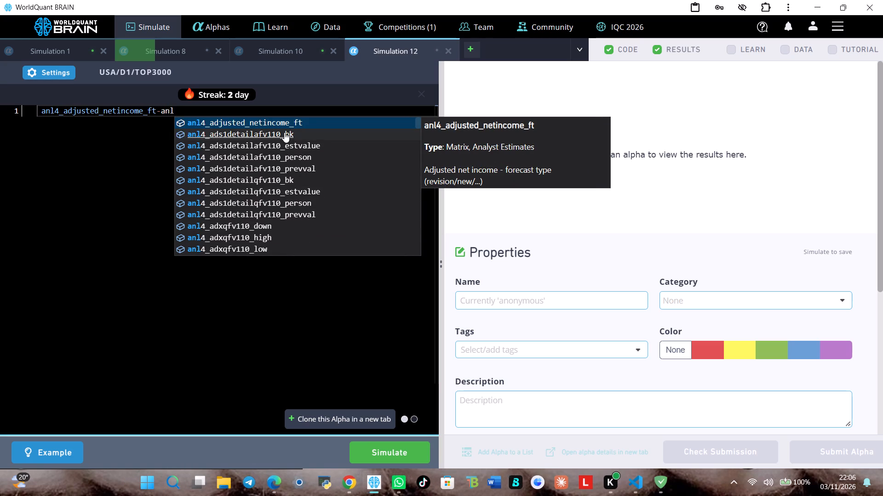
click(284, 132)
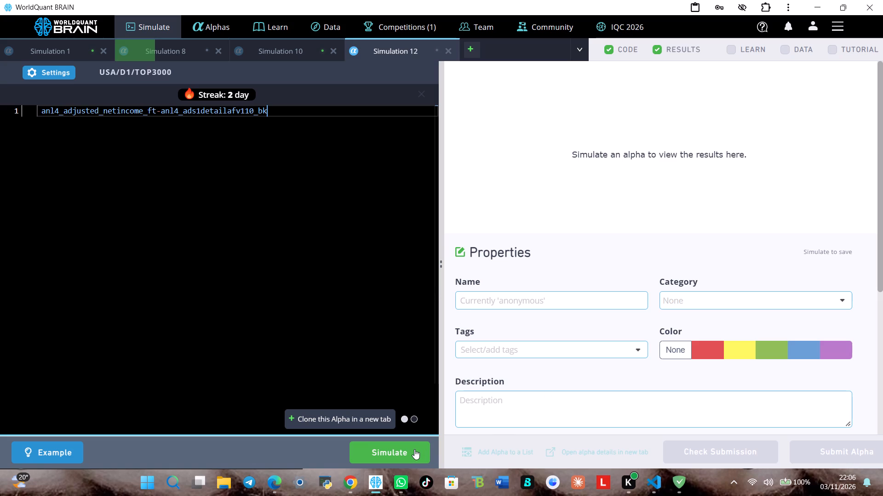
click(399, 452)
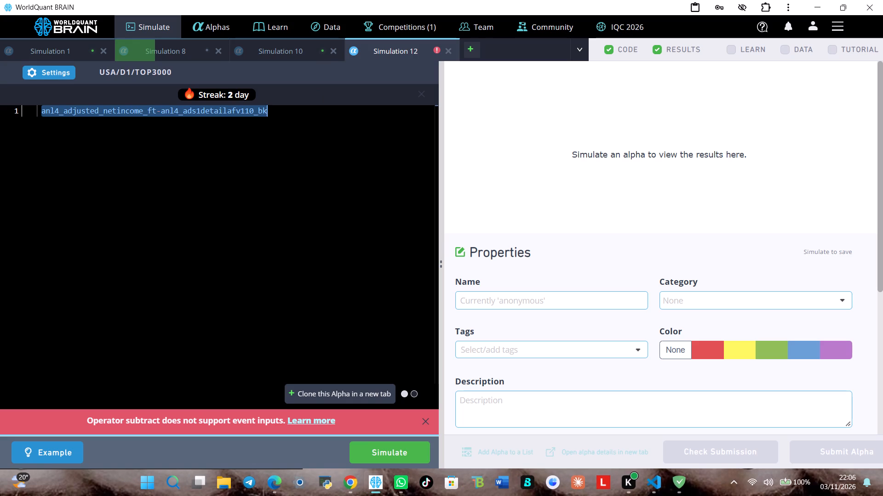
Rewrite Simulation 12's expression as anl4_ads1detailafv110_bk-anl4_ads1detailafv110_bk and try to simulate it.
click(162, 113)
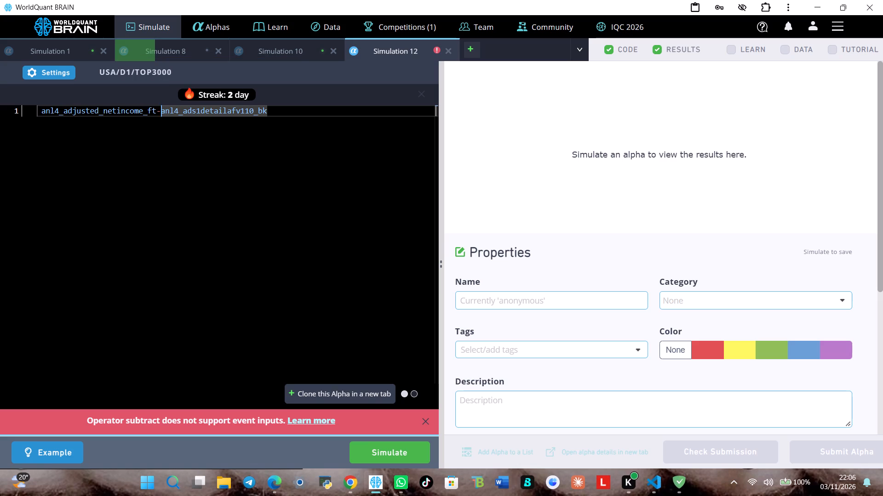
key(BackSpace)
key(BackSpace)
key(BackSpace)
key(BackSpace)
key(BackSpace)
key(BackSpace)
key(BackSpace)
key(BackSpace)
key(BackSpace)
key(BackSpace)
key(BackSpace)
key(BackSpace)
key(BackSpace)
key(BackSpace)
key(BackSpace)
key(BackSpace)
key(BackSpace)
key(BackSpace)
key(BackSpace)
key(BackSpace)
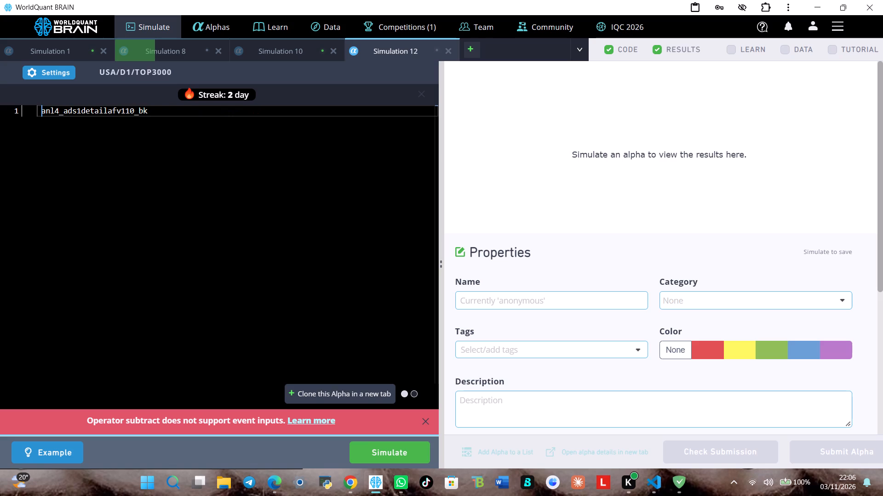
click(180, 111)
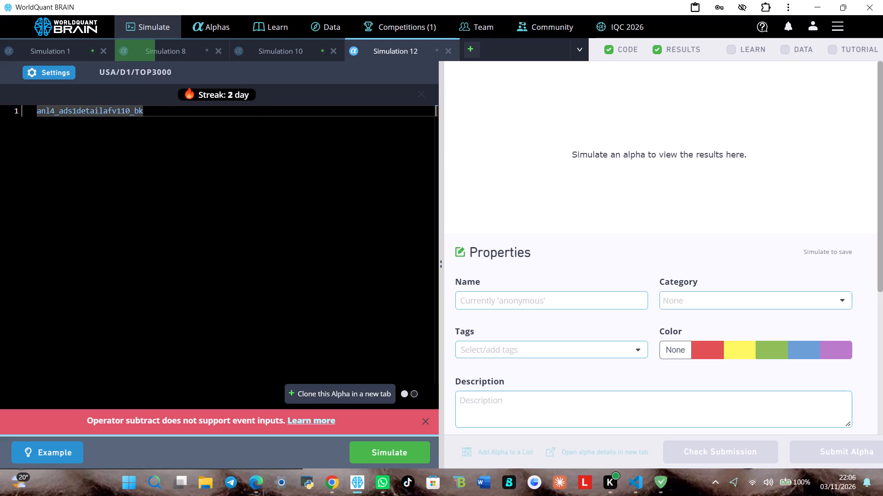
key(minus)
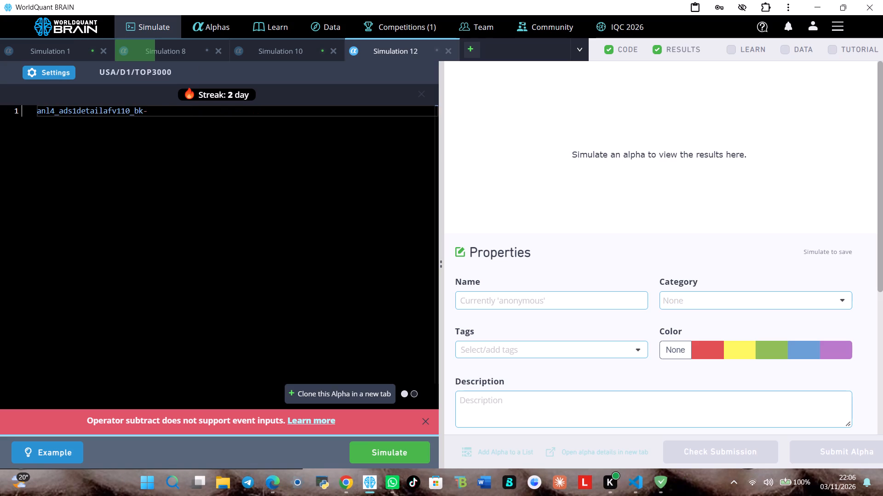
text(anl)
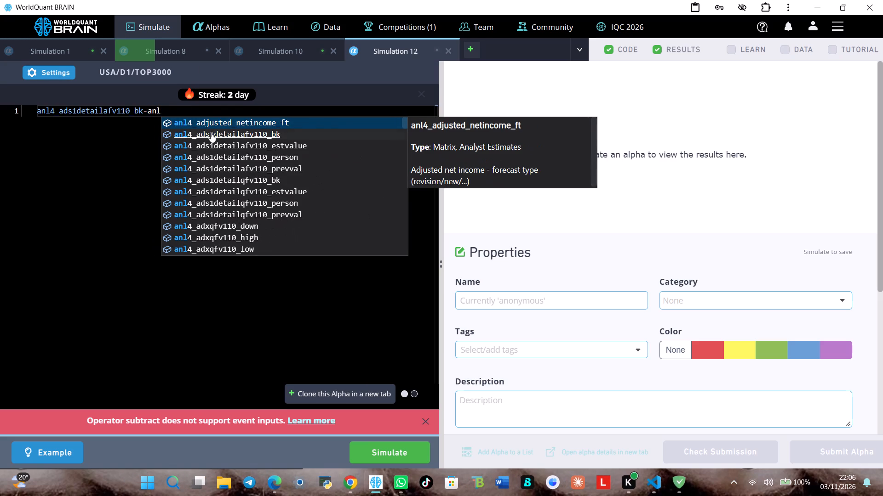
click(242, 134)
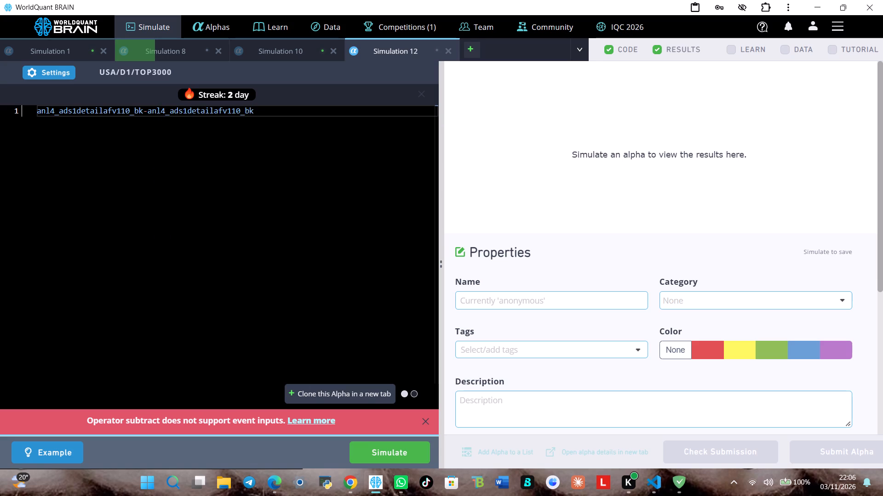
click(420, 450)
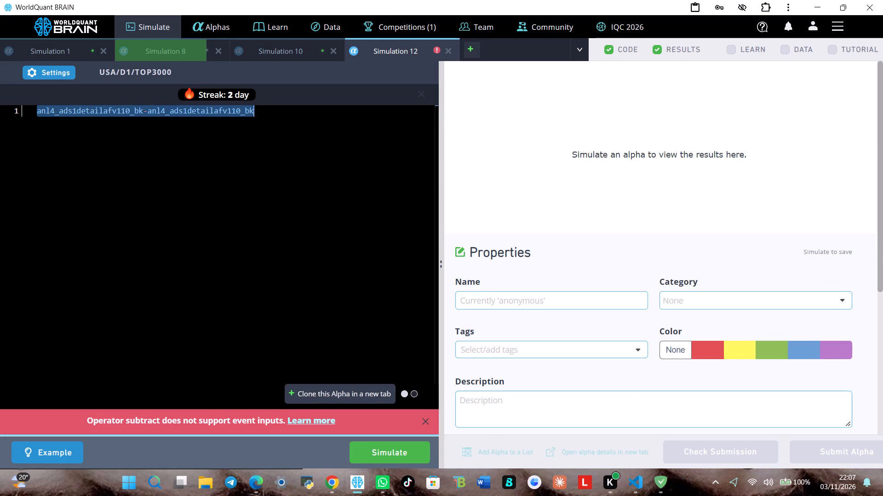
Replace Simulation 12's whole expression with anl4_adjusted_netincome_ft-vec_avg(anl4_ads1detailafv110_bk) and simulate it.
key(BackSpace)
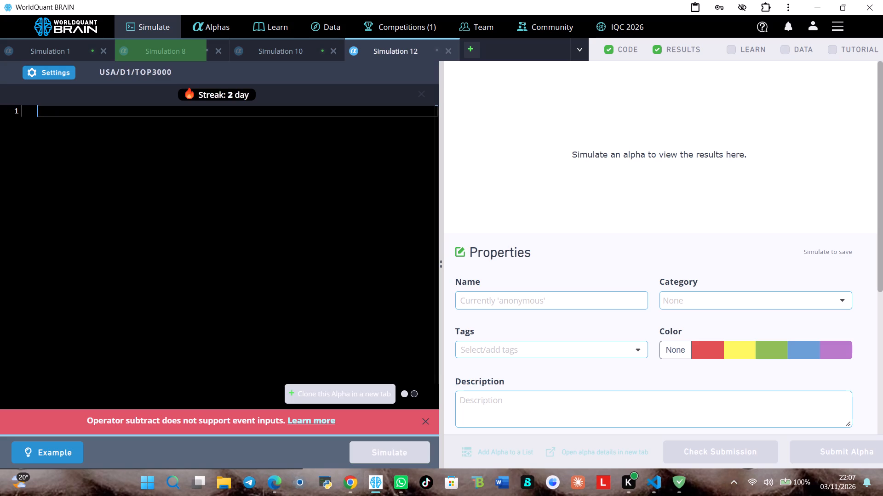
key(a)
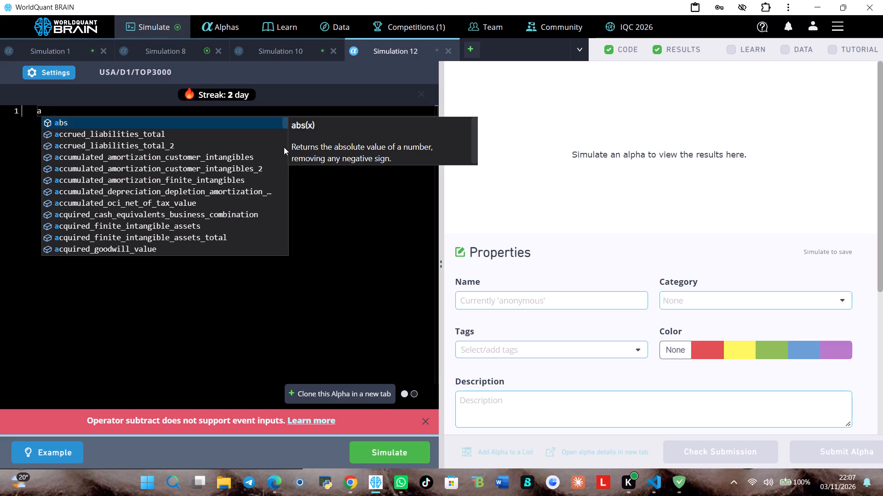
key(n)
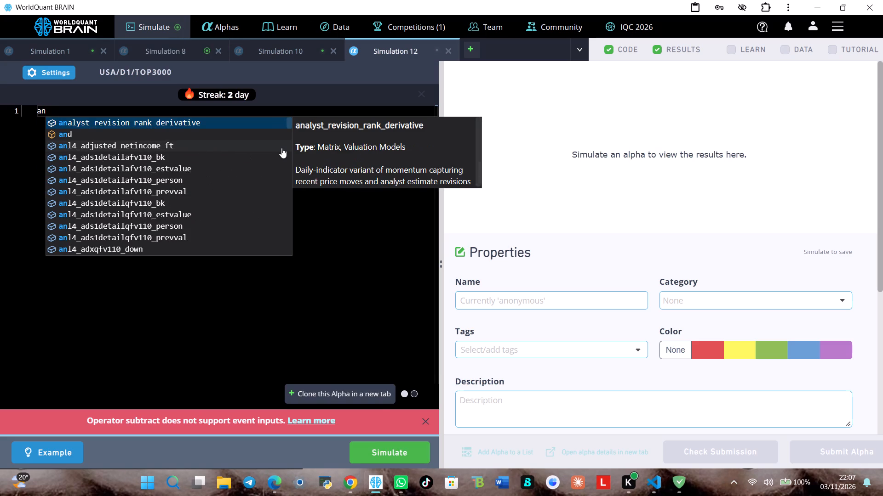
key(l)
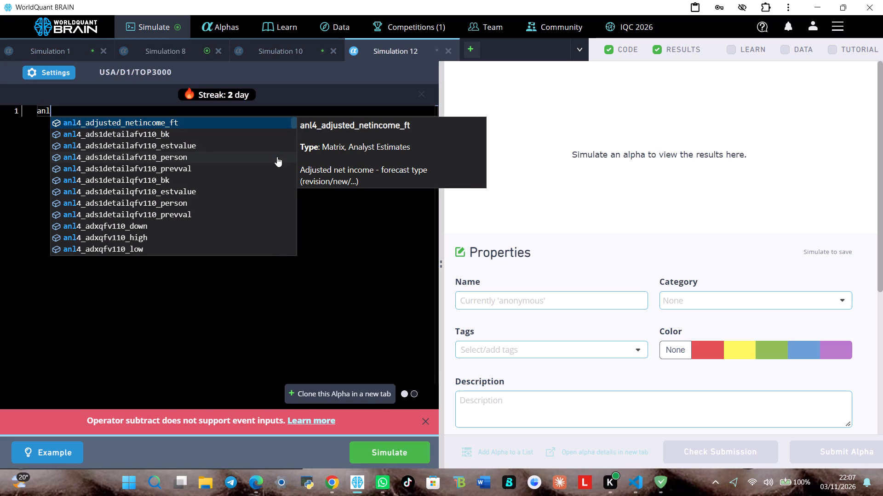
key(Down)
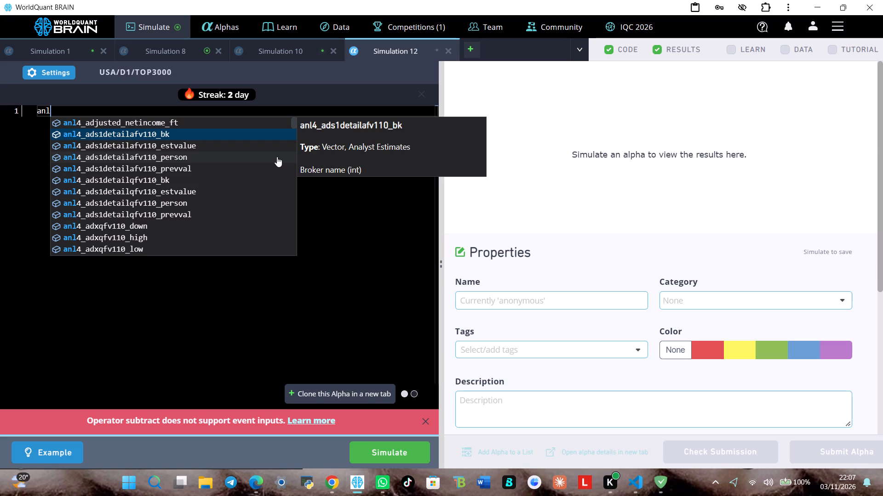
click(177, 124)
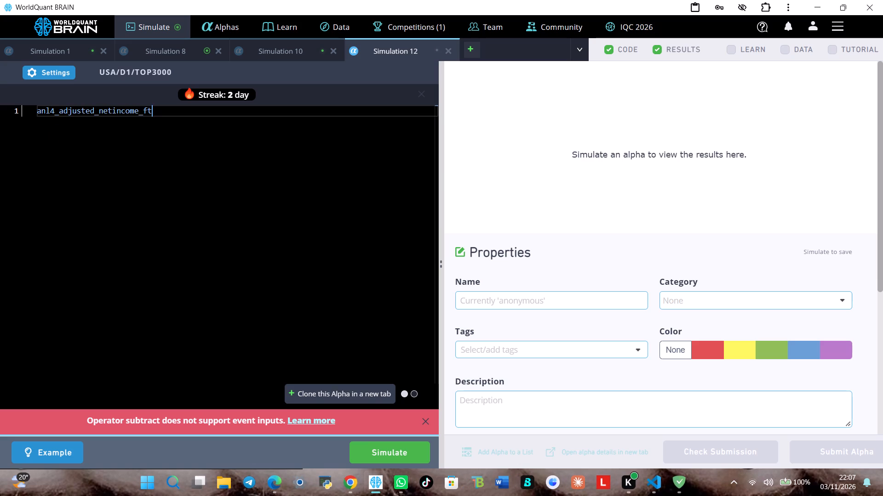
key(minus)
key(v)
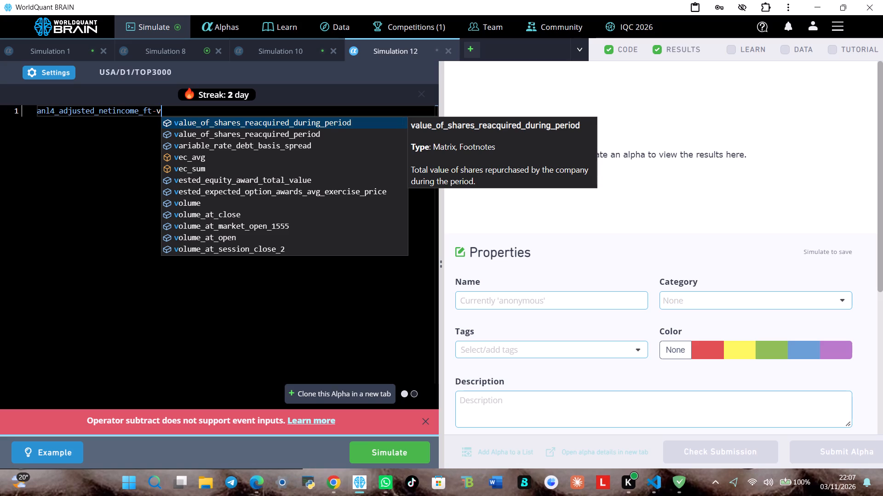
click(200, 154)
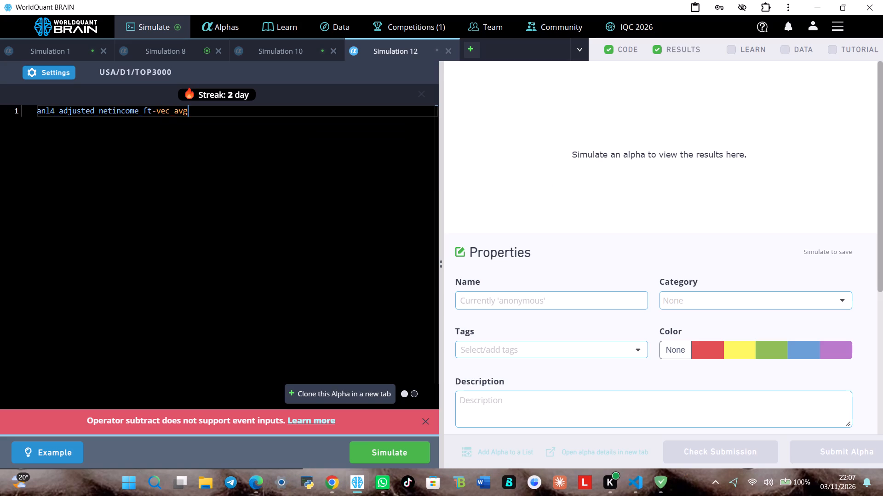
key(shift+parenleft)
key(a)
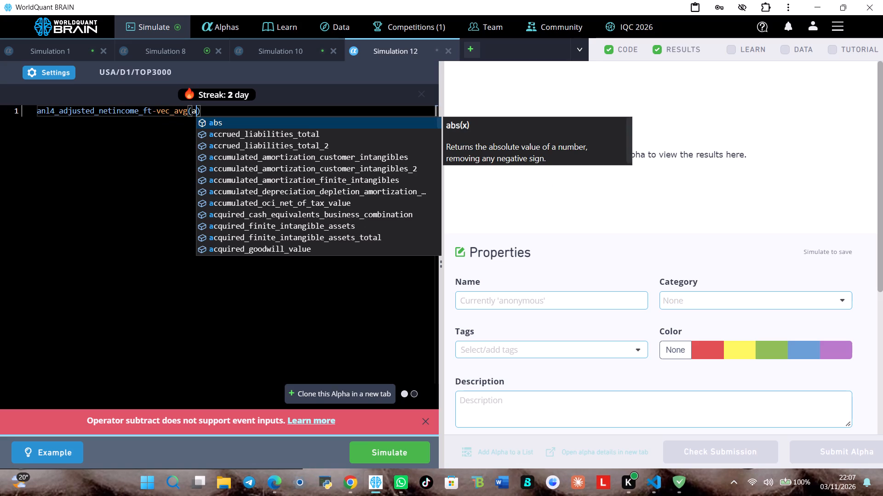
text(nl)
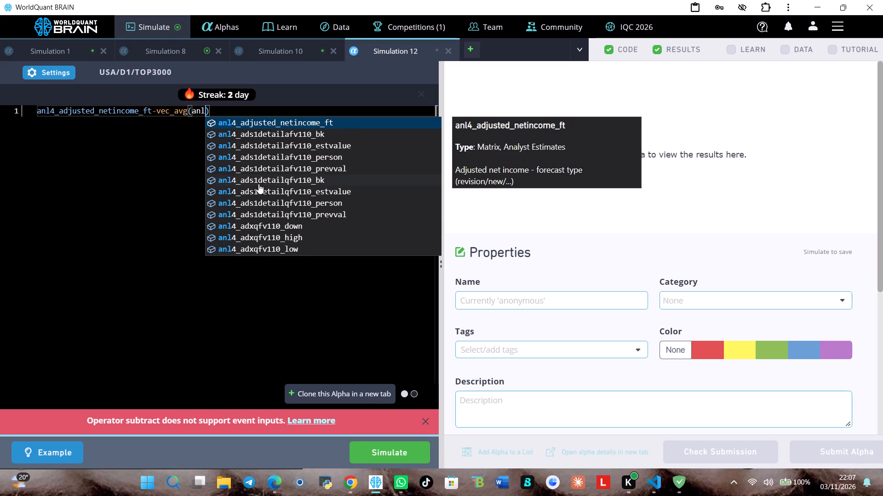
click(280, 136)
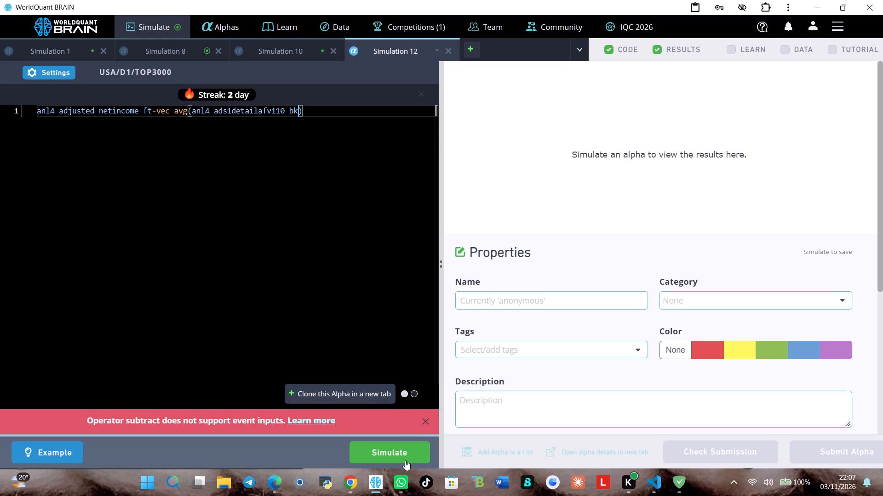
click(402, 453)
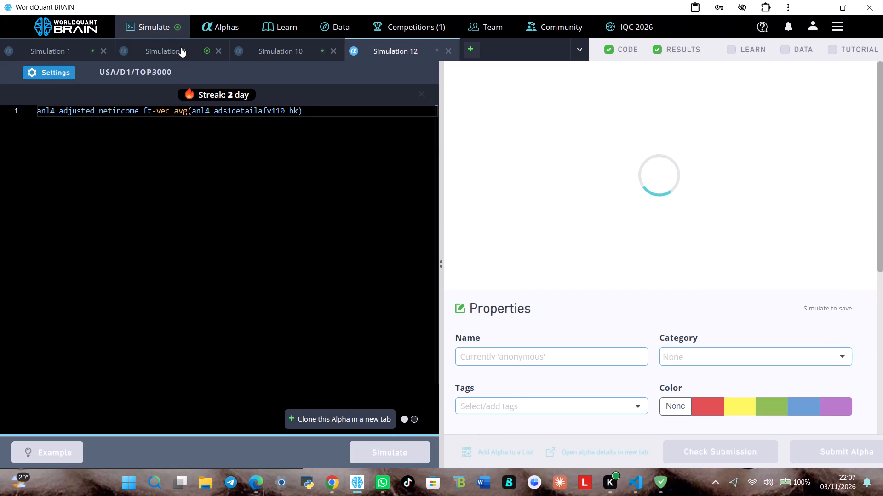
Show the test period for Simulation 8 and examine its IS-period summary.
click(181, 47)
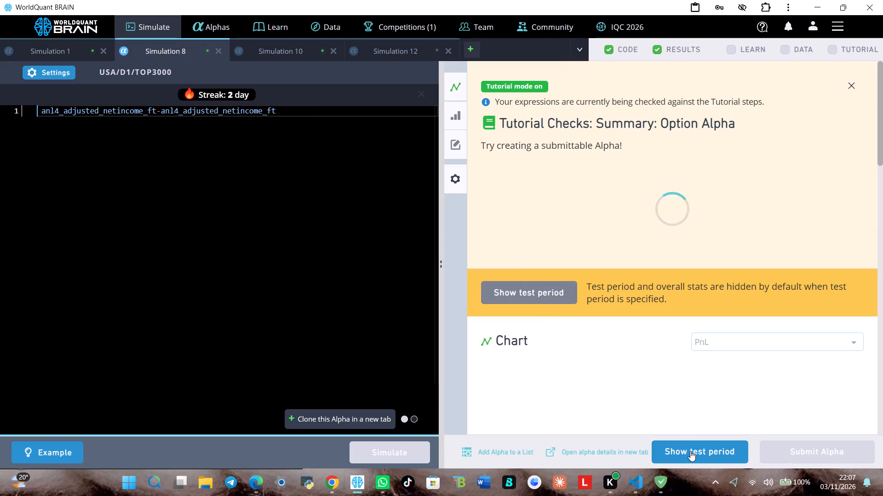
click(714, 452)
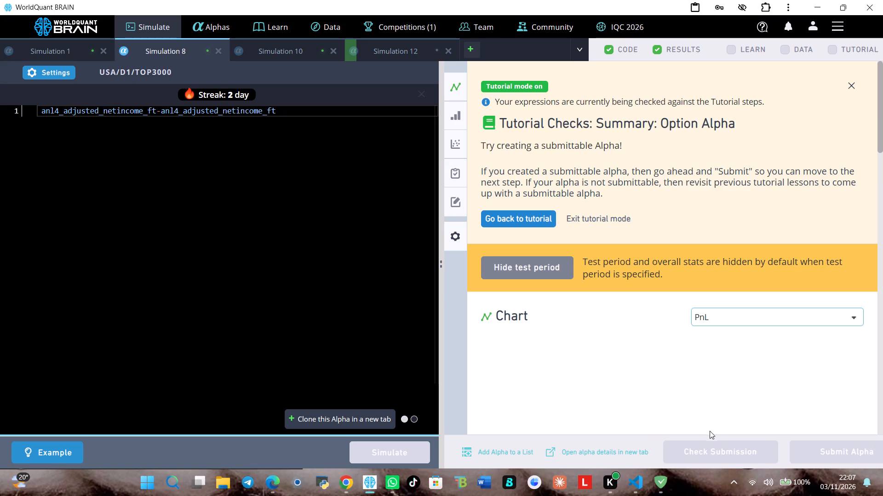
scroll(707, 344, down, 4)
scroll(667, 327, down, 4)
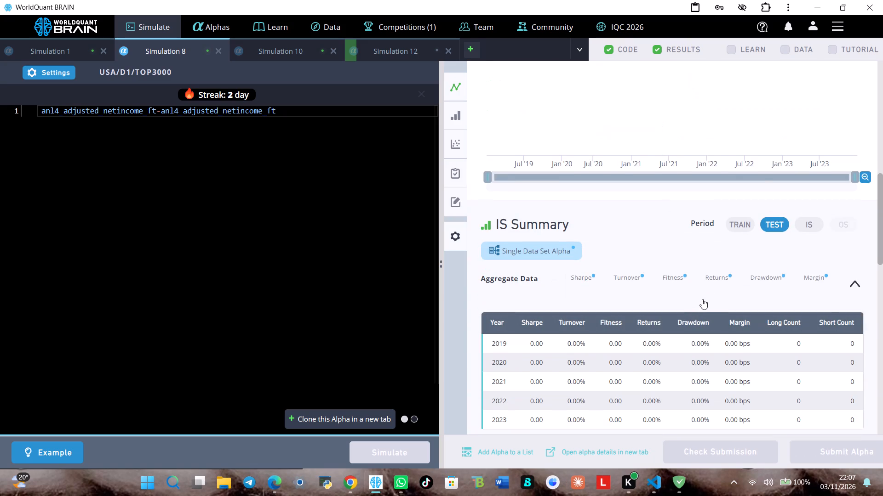
scroll(702, 299, up, 2)
click(814, 333)
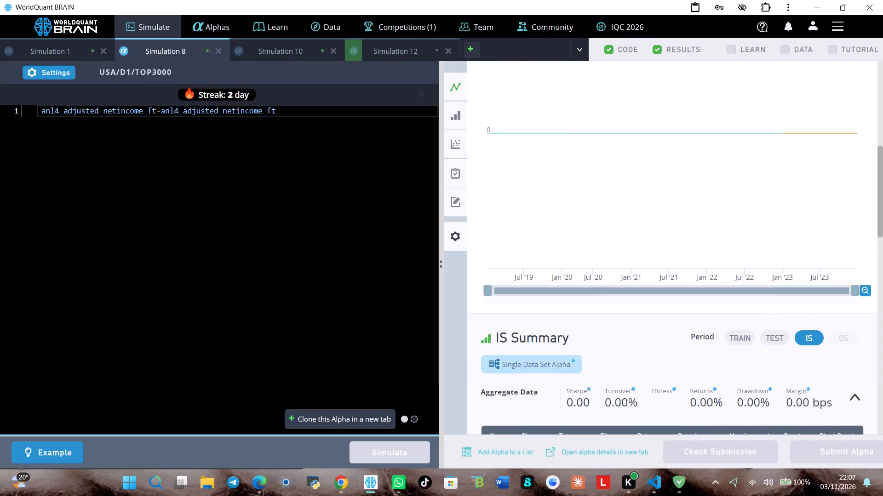
Change the minus operator in Simulation 8 to plus, giving anl4_adjusted_netincome_ft+anl4_adjusted_netincome_ft, and simulate it.
click(163, 112)
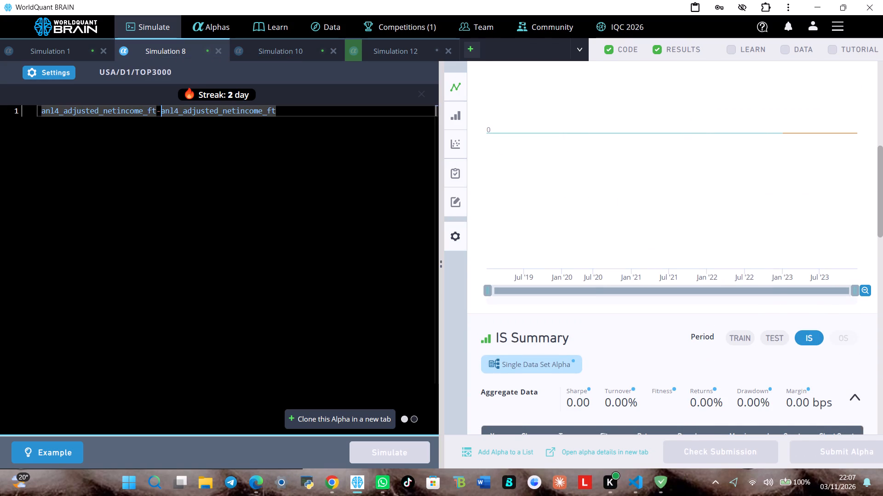
key(BackSpace)
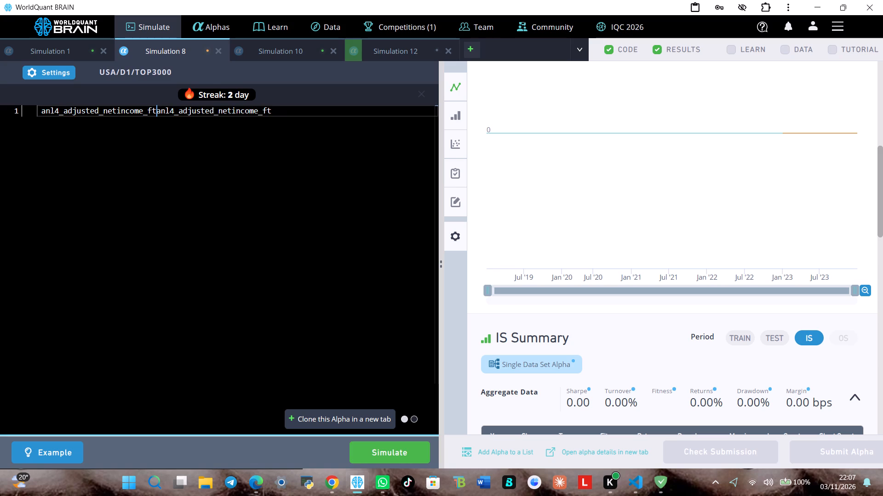
key(shift+plus)
click(374, 450)
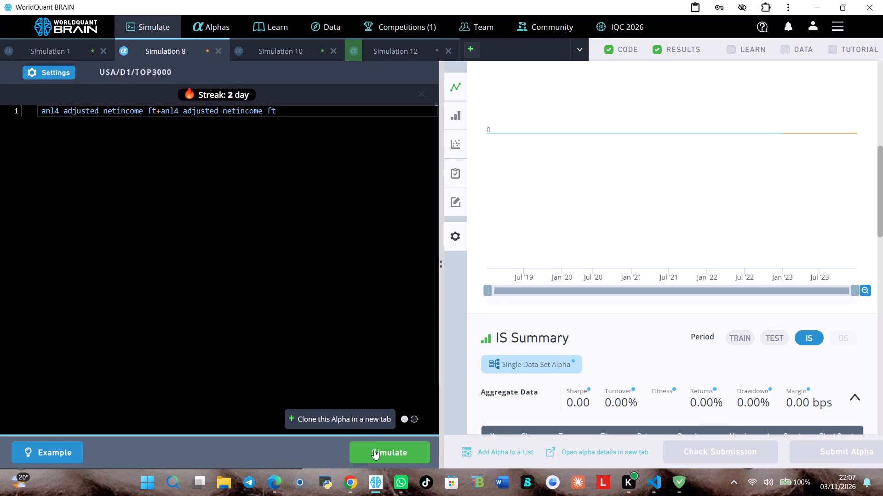
Clone Simulation 8's alpha into a new simulation and simulate it there as anl4_adjusted_netincome_ft*anl4_adjusted_netincome_ft.
click(335, 418)
click(163, 113)
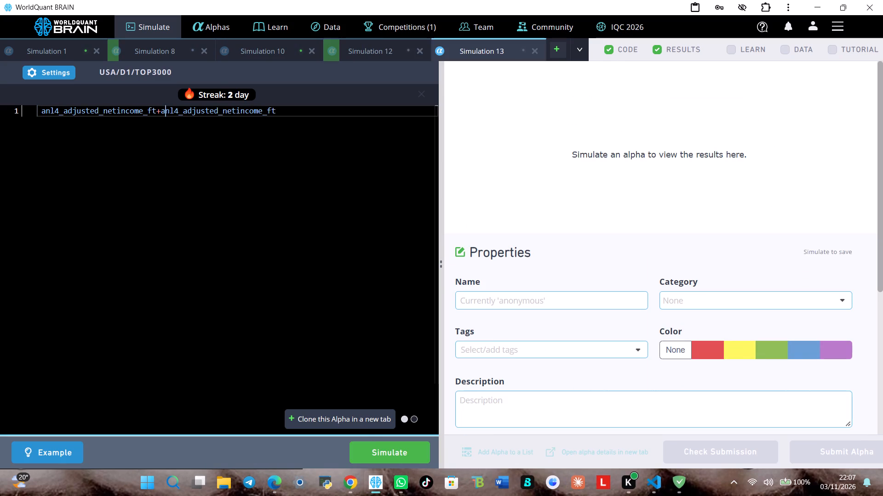
key(Left)
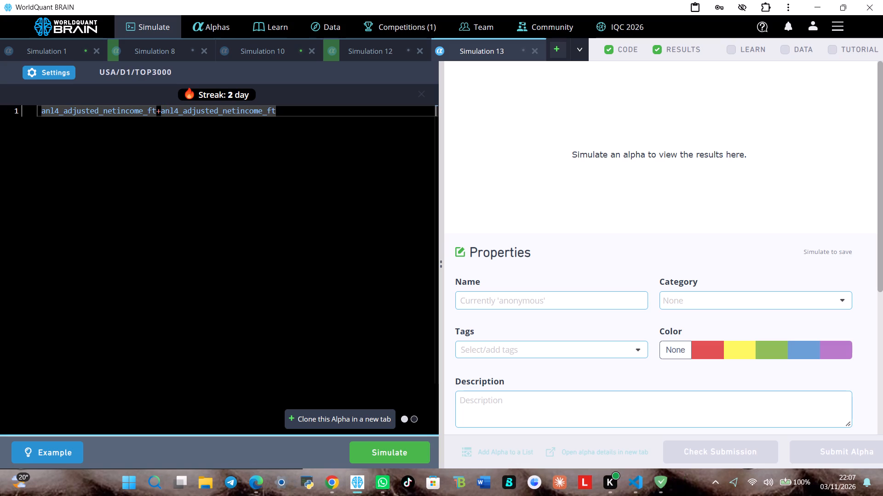
key(BackSpace)
key(shift+asterisk)
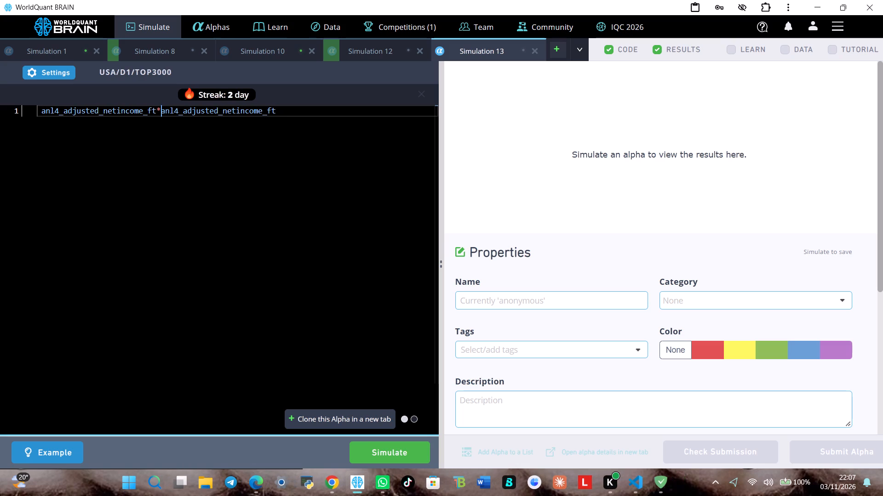
click(367, 457)
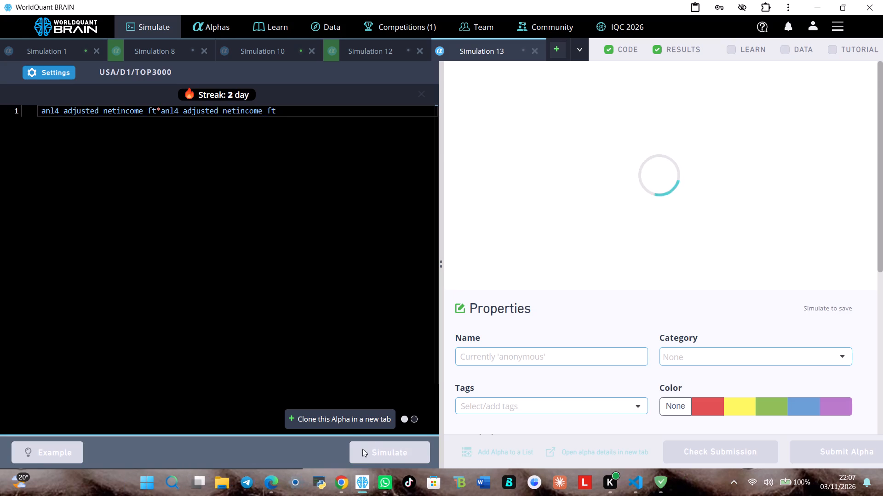
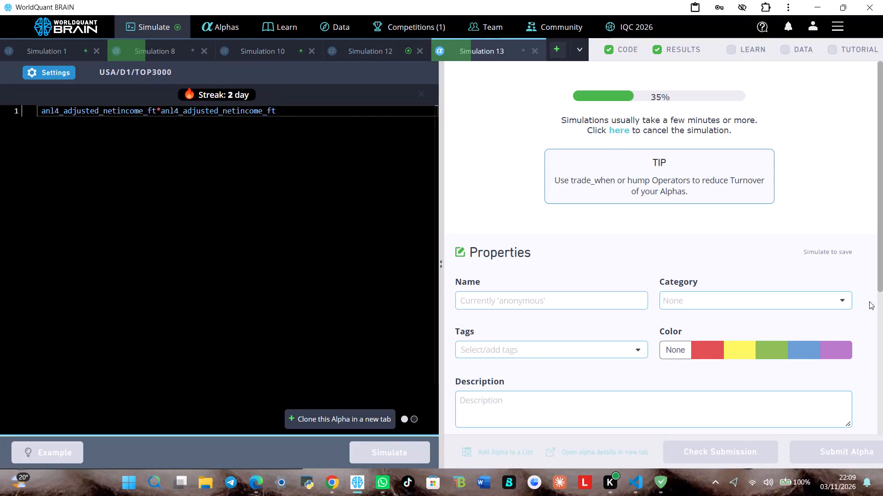
Show the test period for Simulation 12 and examine its IS-period summary.
click(397, 47)
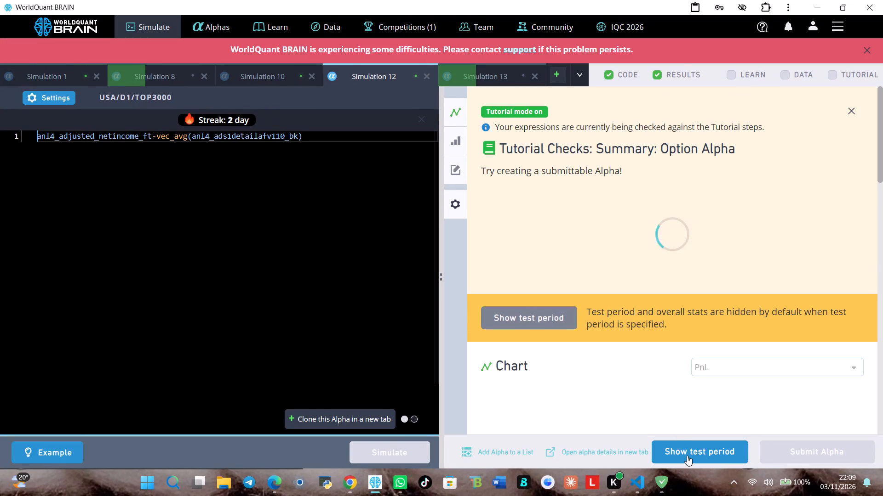
click(688, 457)
scroll(708, 259, down, 4)
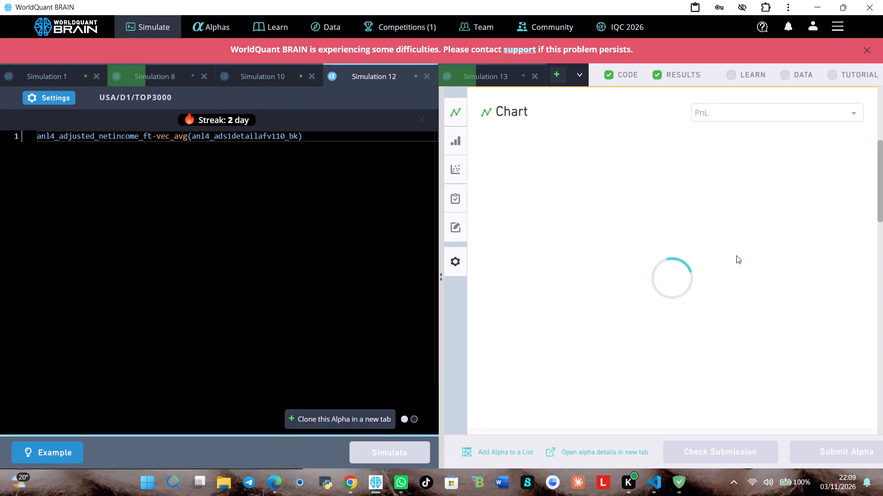
scroll(736, 254, down, 3)
click(816, 283)
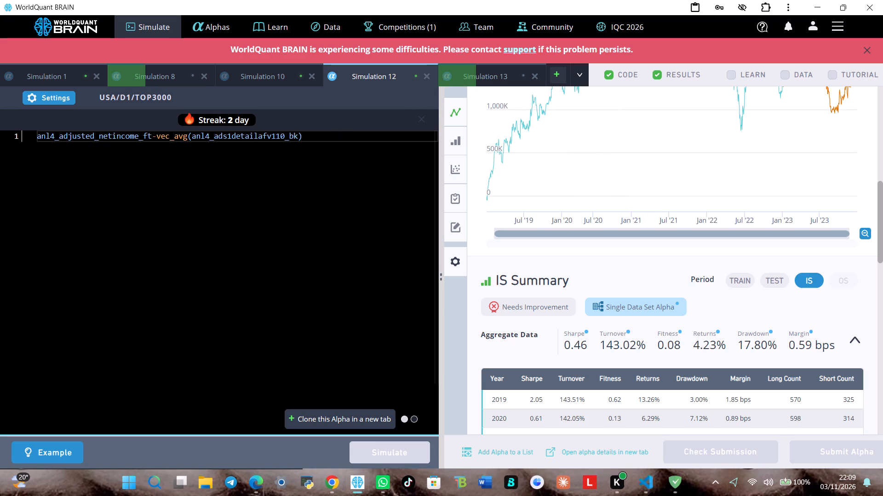
Change the minus operator in Simulation 12 to division, giving anl4_adjusted_netincome_ft/vec_avg(anl4_ads1detailafv110_bk), simulate it, and dismiss the service-difficulties banner.
click(157, 141)
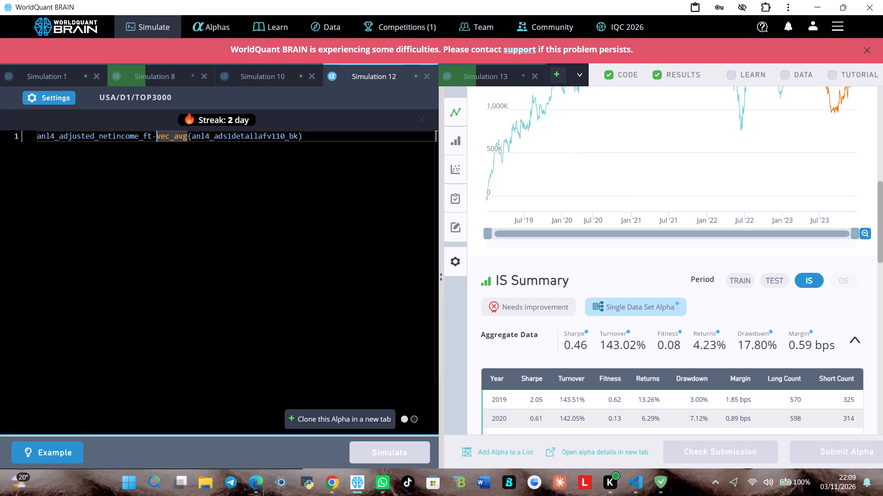
key(BackSpace)
key(slash)
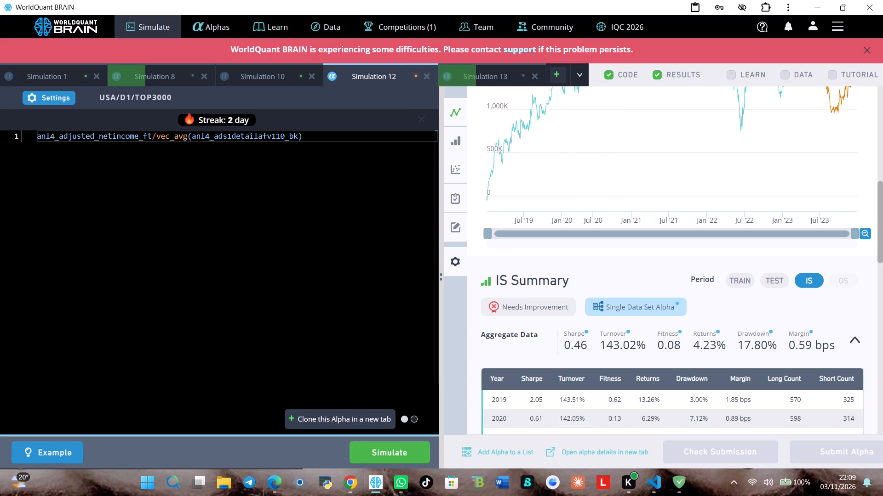
click(426, 450)
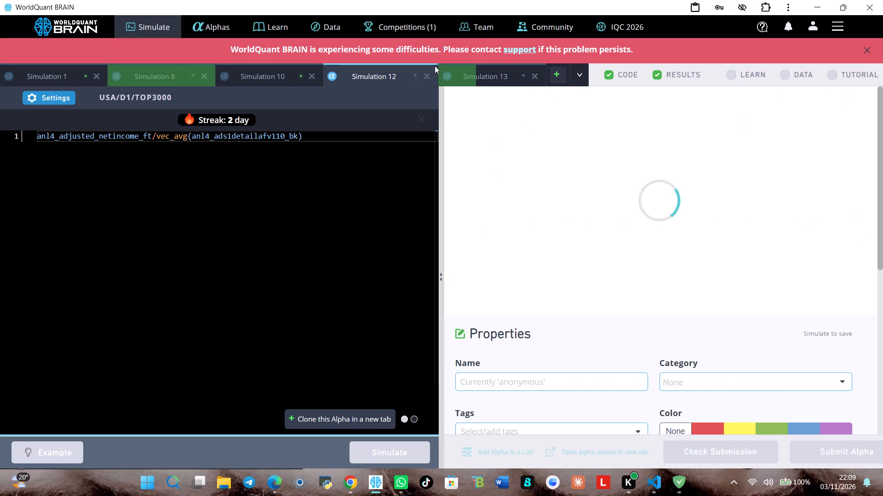
click(868, 46)
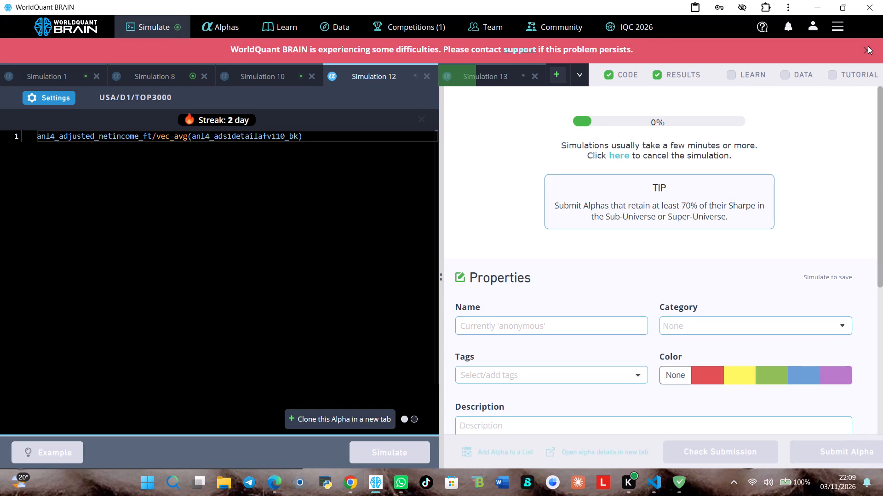
click(866, 51)
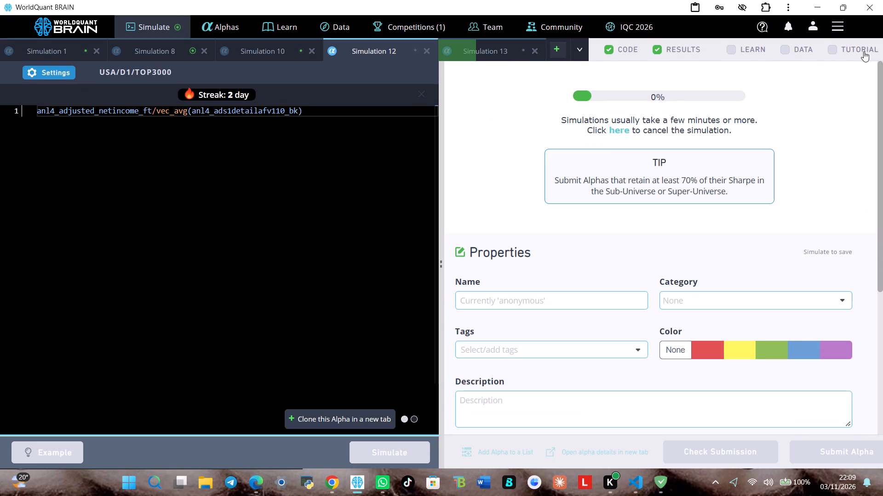
Show the test period for Simulation 8 and examine its IS-period summary, correlation and IS testing status.
click(178, 55)
click(740, 451)
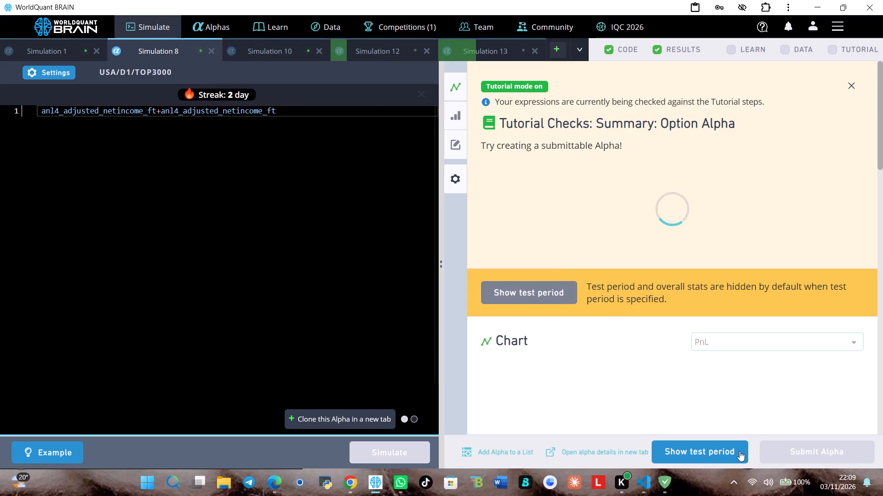
scroll(737, 251, down, 3)
scroll(691, 315, down, 2)
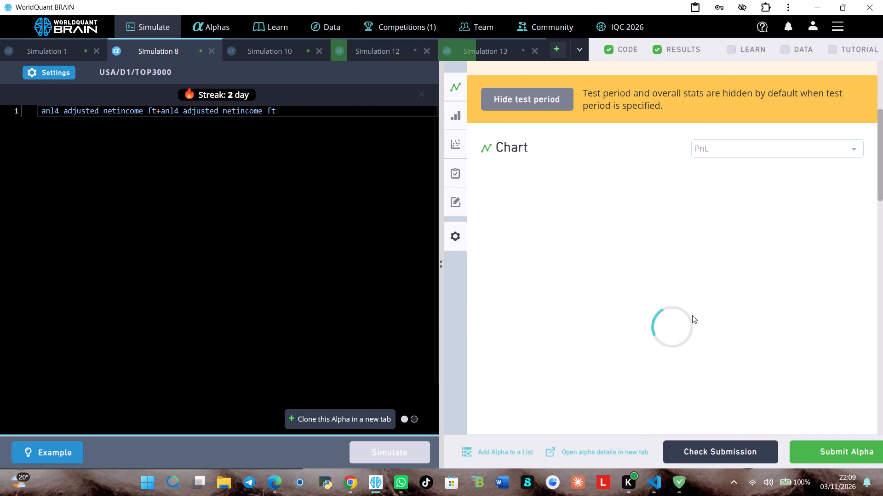
scroll(740, 414, down, 4)
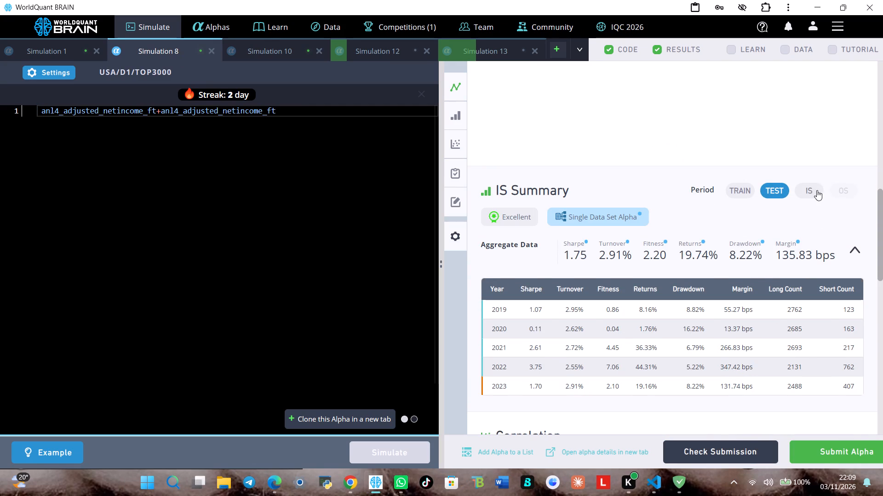
click(820, 190)
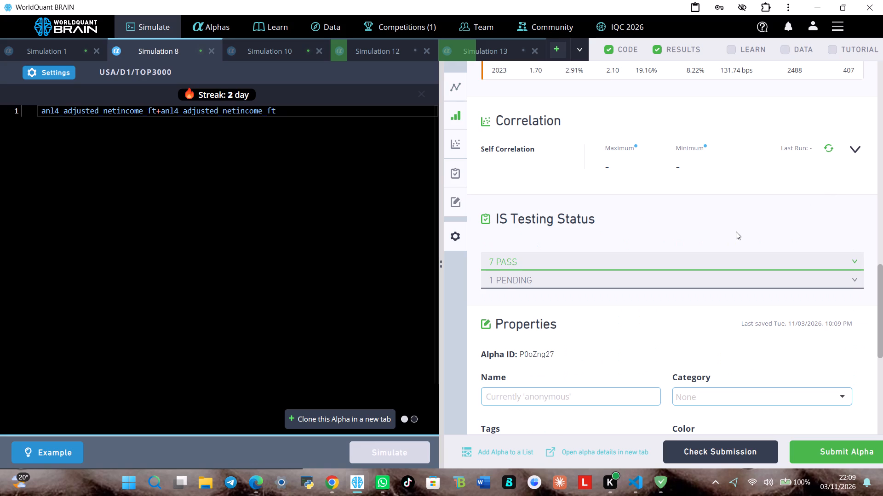
scroll(736, 233, down, 3)
scroll(737, 233, up, 8)
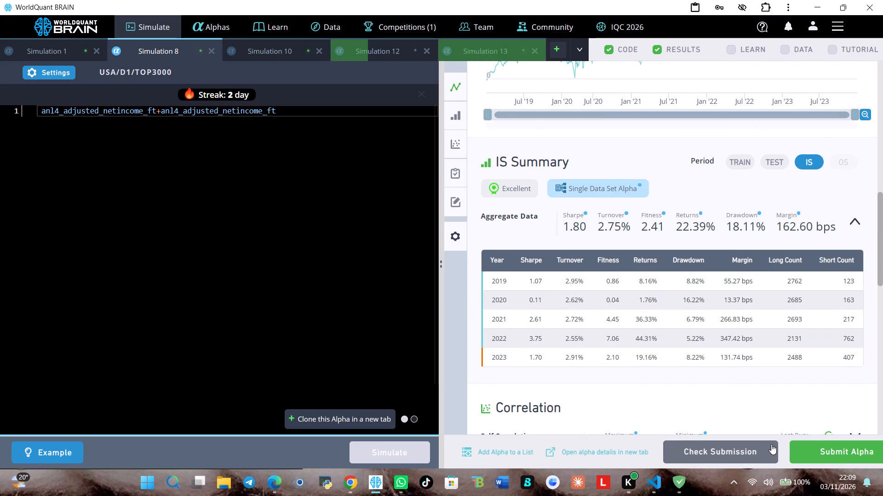
Try to submit Simulation 8's alpha and examine its IS testing status.
click(838, 458)
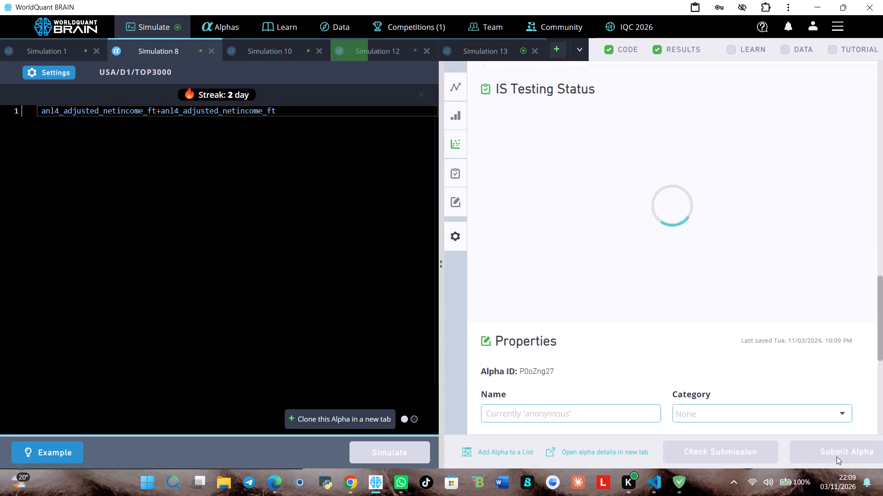
scroll(761, 333, down, 6)
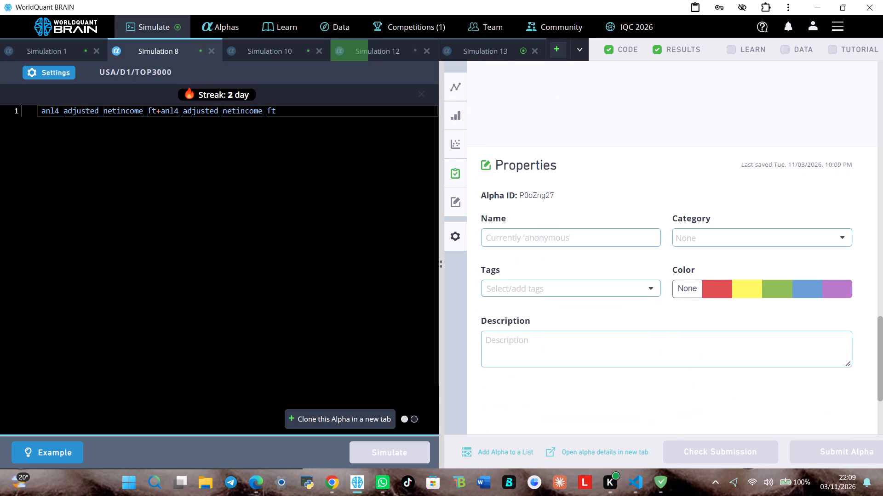
scroll(761, 331, down, 2)
scroll(761, 330, up, 5)
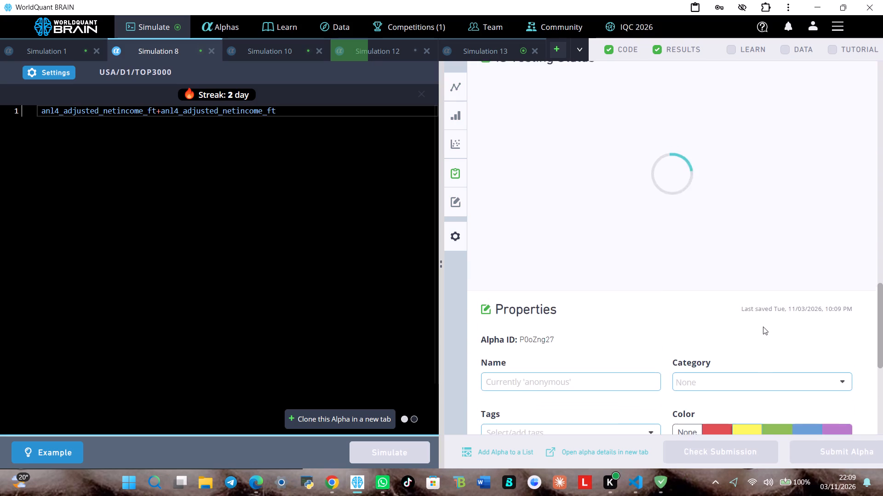
scroll(763, 327, up, 5)
scroll(763, 326, down, 2)
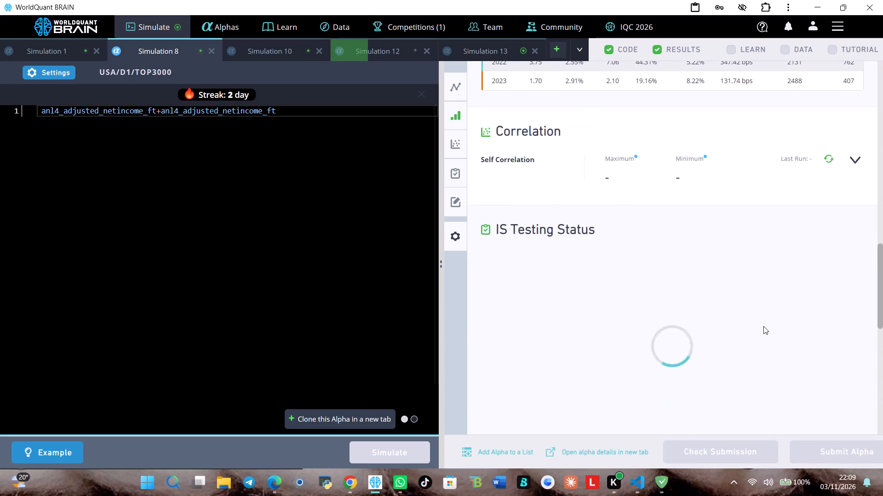
scroll(763, 326, down, 2)
click(638, 171)
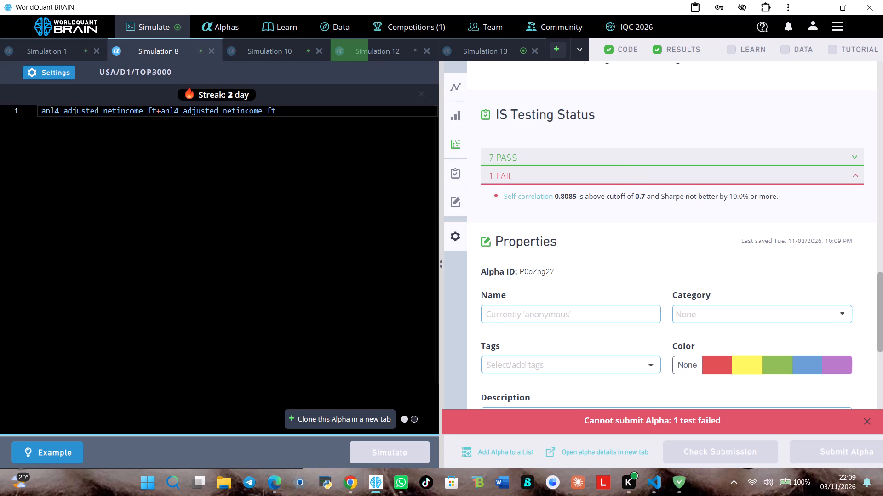
Replace the second term of Simulation 8's expression with (anl4_adjusted_netincome_ft/high), including the parentheses.
click(164, 115)
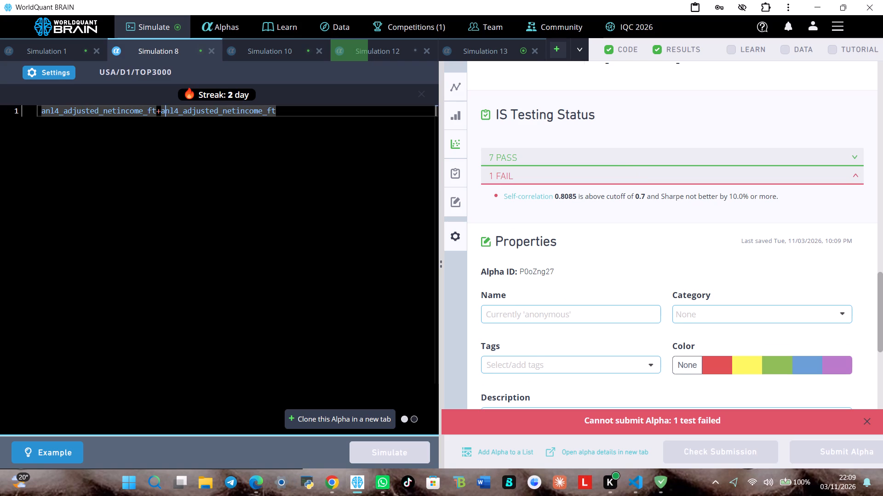
key(Left)
key(shift+parenleft)
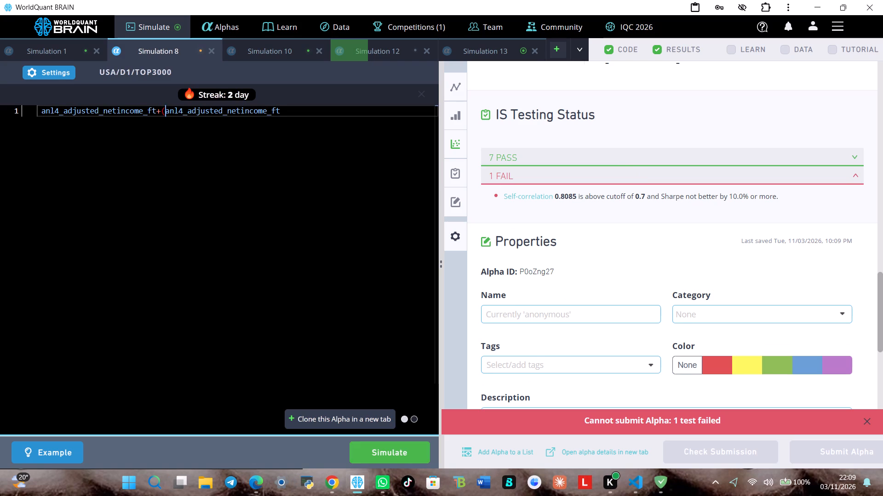
key(Right)
key(Right)
key(Right)
key(Right)
key(Right)
key(Right)
key(Right)
key(Right)
key(Right)
key(Right)
key(Right)
key(Right)
key(Right)
key(Right)
key(Right)
key(Right)
key(Right)
key(Right)
key(Right)
key(Right)
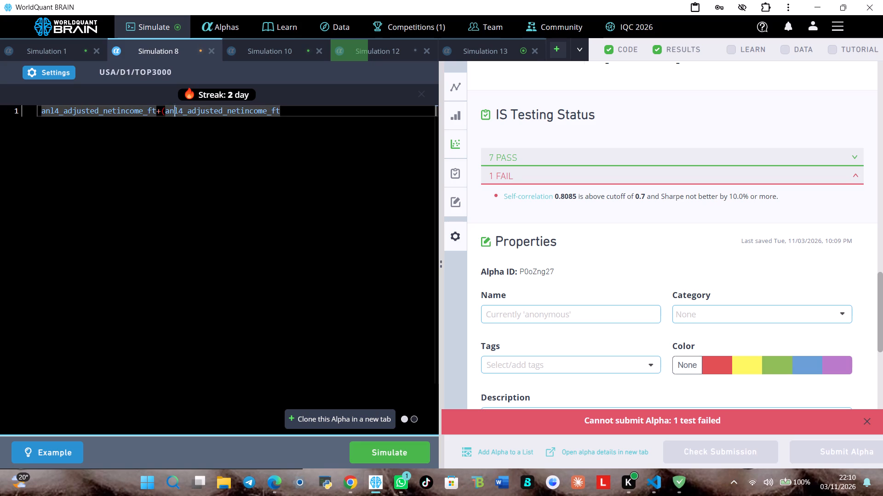
key(Right)
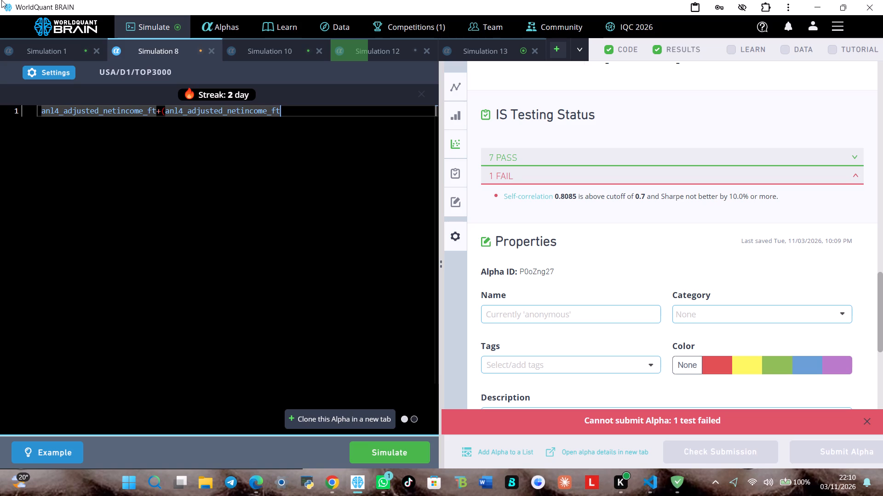
key(slash)
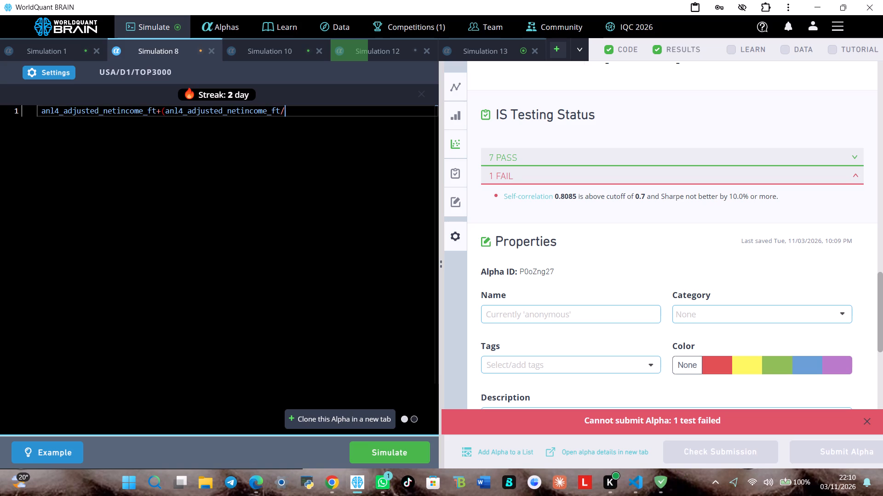
text(ca)
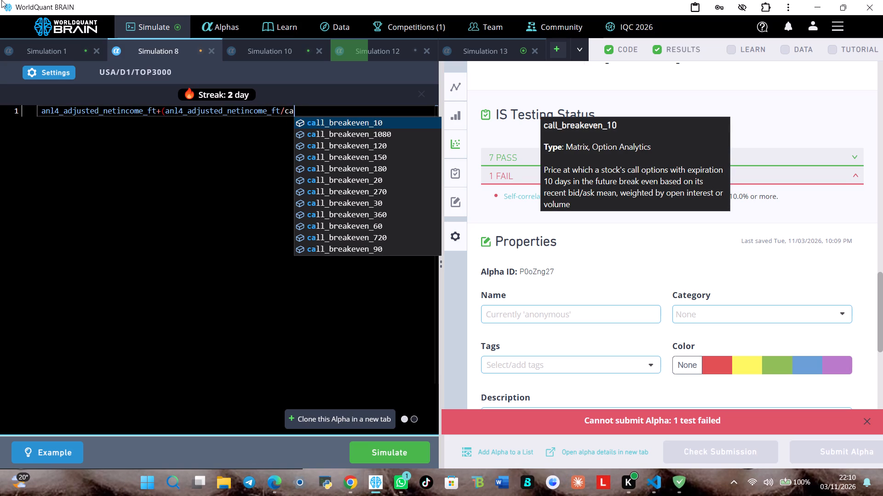
key(BackSpace)
key(BackSpace)
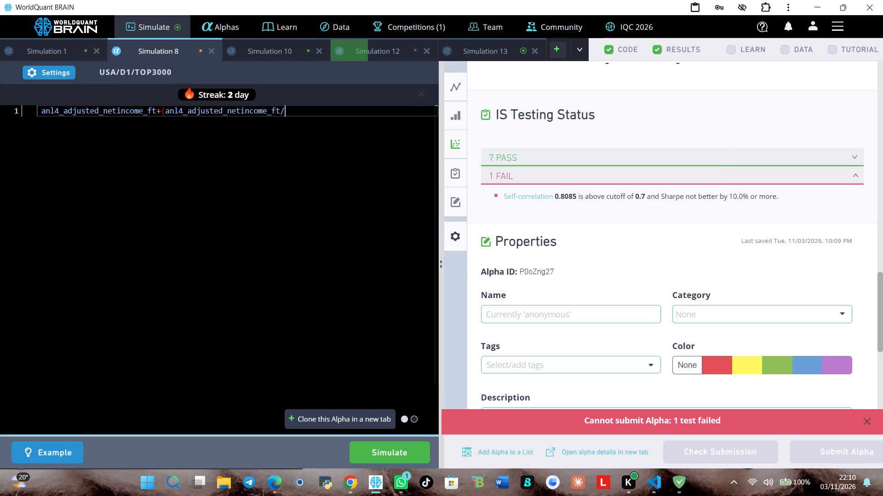
text(hih)
key(g)
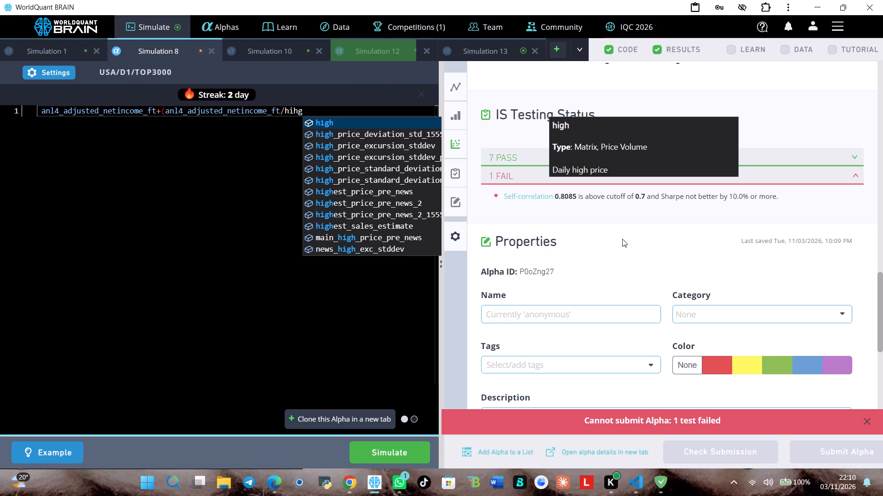
click(317, 118)
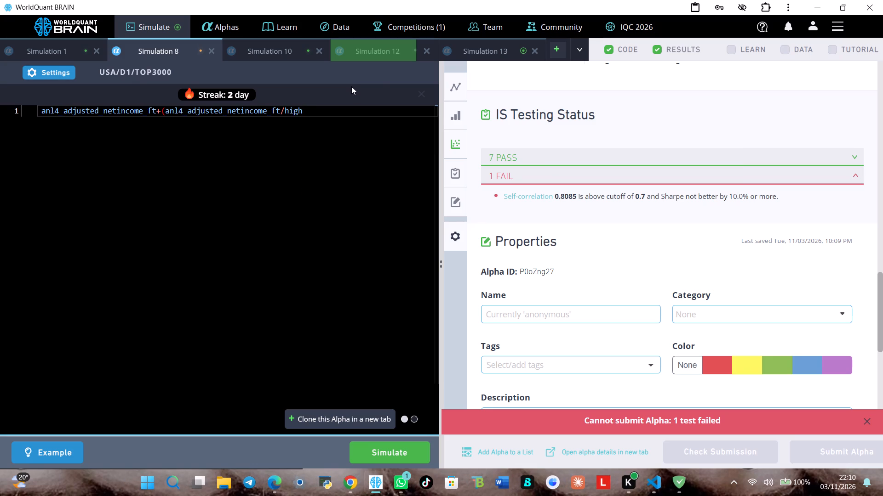
key(shift+parenright)
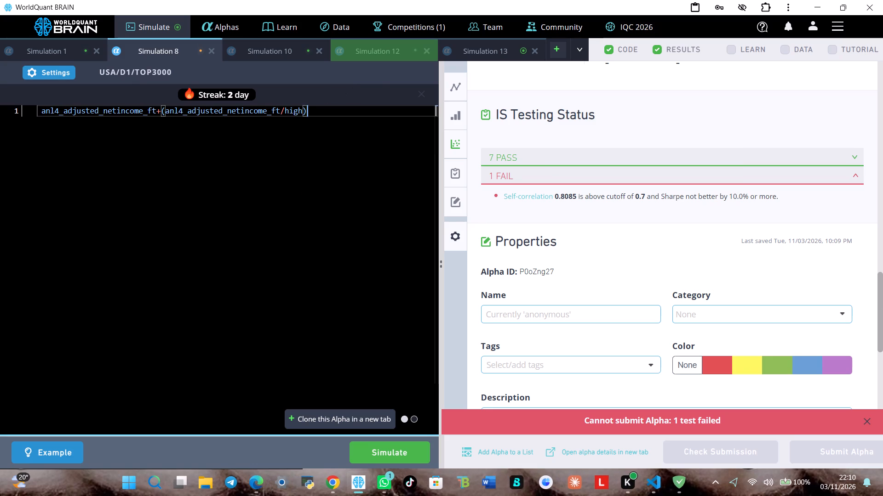
Change Simulation 8's first term to (anl4_adjusted_netincome_ft/main_end_of_day_high_price), including the parentheses, and simulate the expression.
click(156, 115)
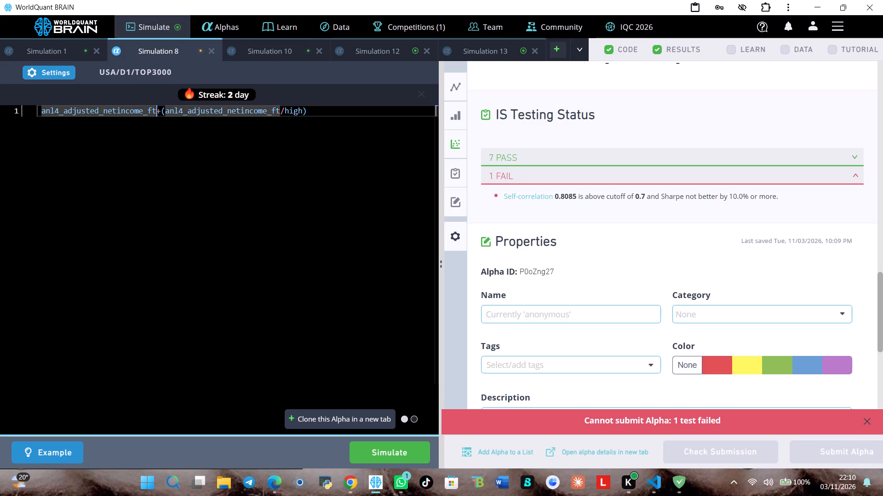
key(slash)
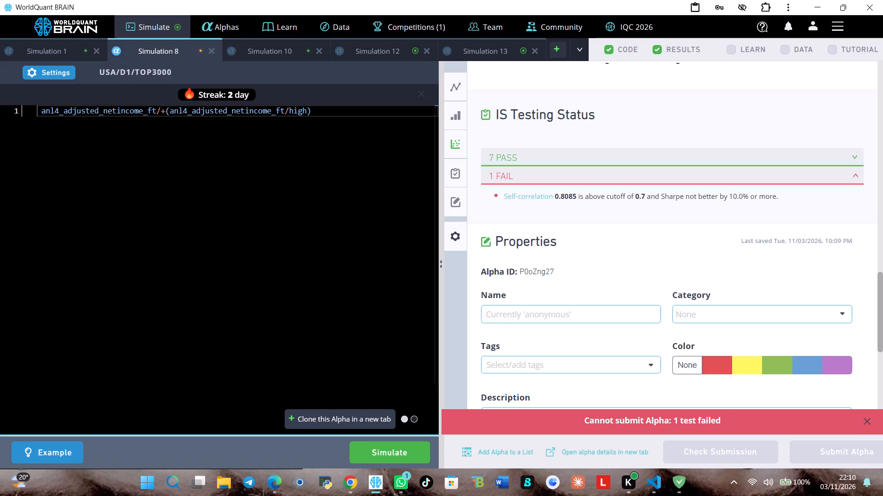
key(m)
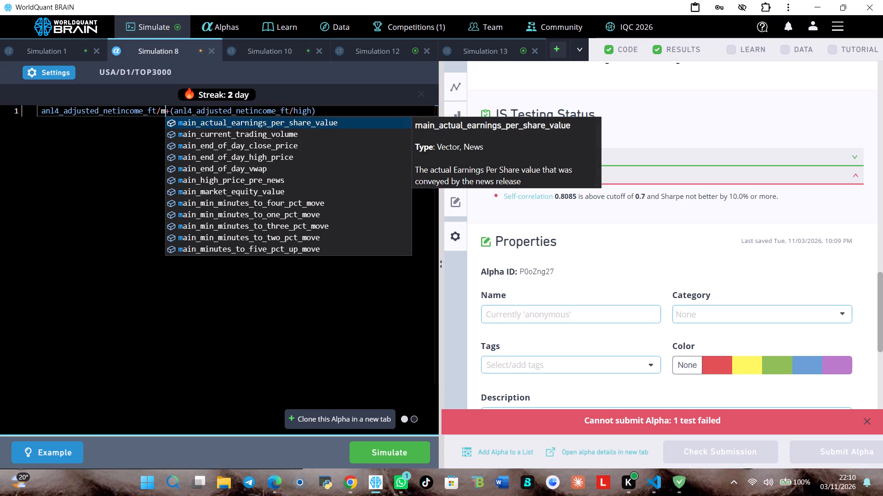
click(252, 161)
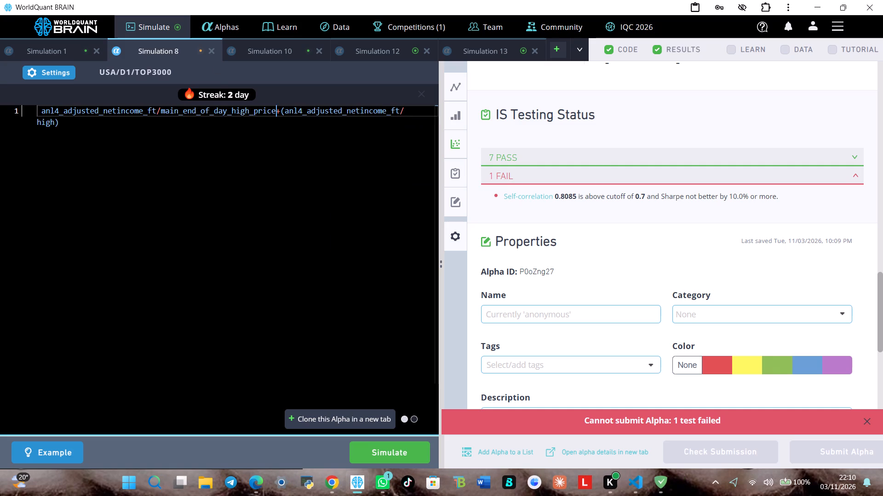
click(40, 110)
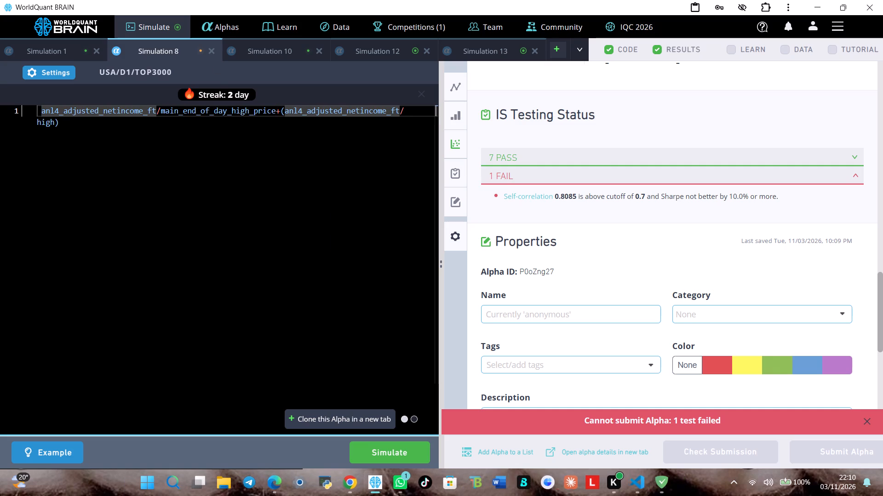
key(shift+parenleft)
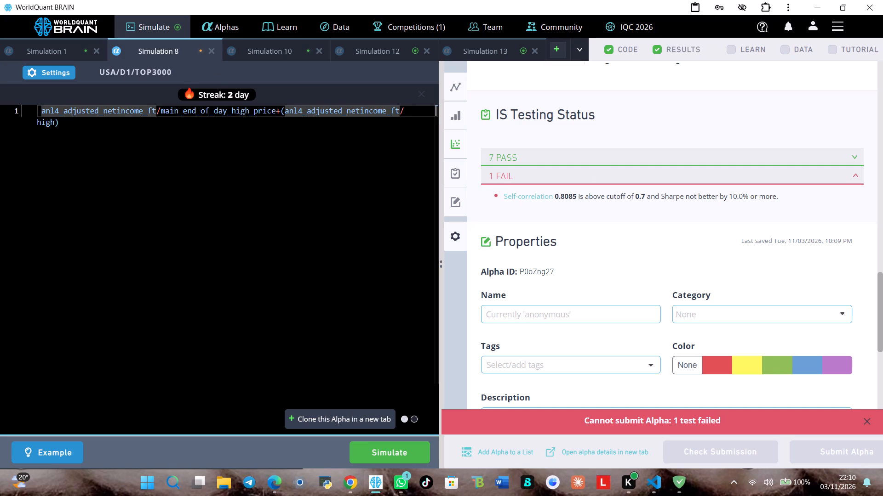
click(280, 111)
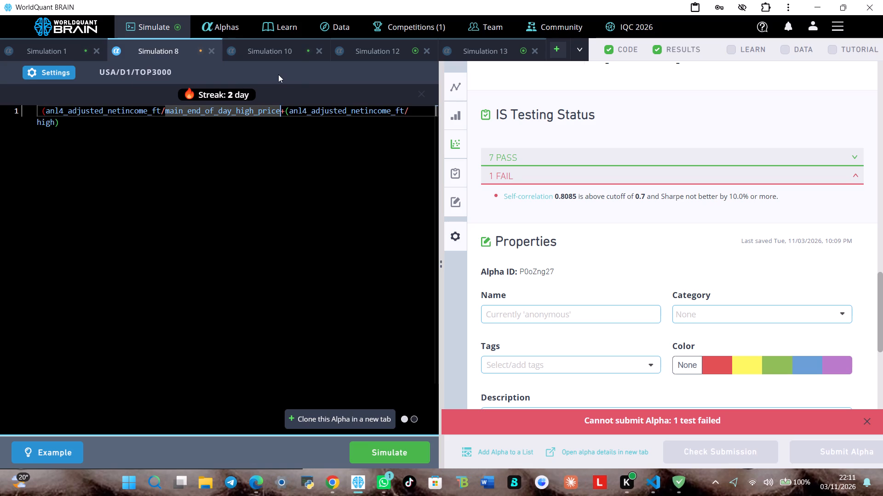
key(shift+parenright)
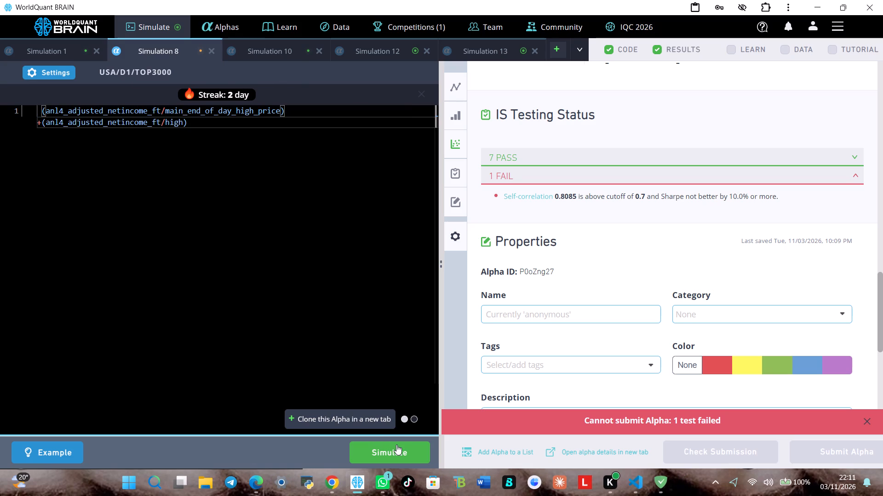
click(405, 454)
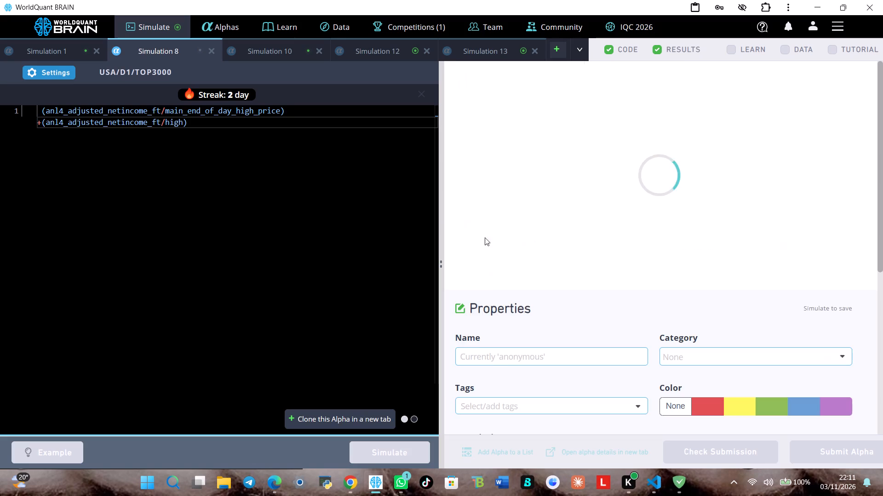
Show the test period for Simulation 12 and examine its IS-period summary.
click(385, 48)
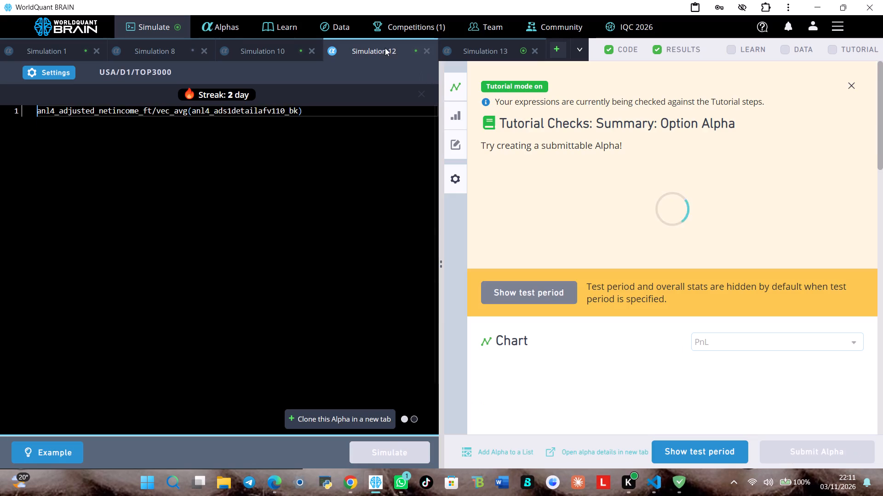
click(691, 445)
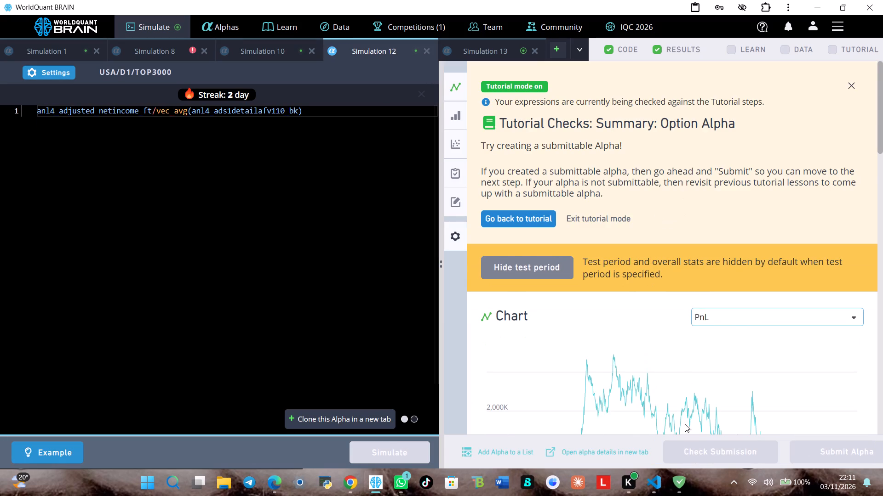
scroll(672, 249, down, 4)
scroll(762, 270, down, 5)
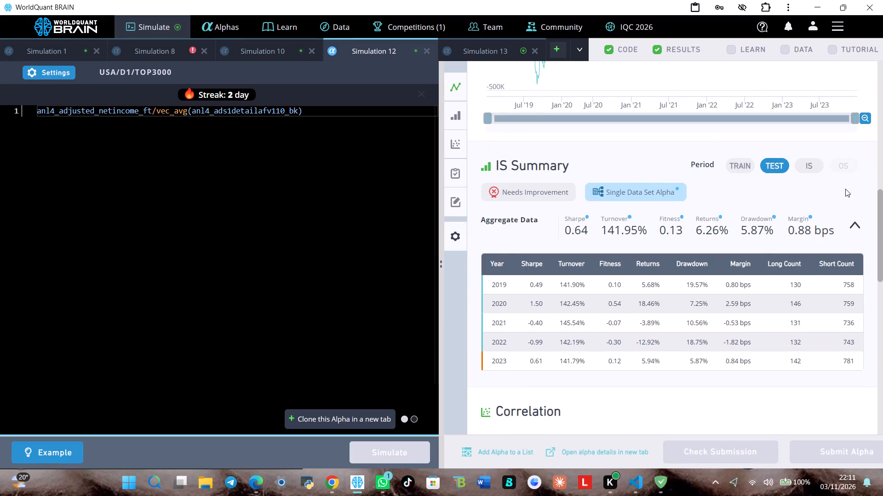
click(821, 170)
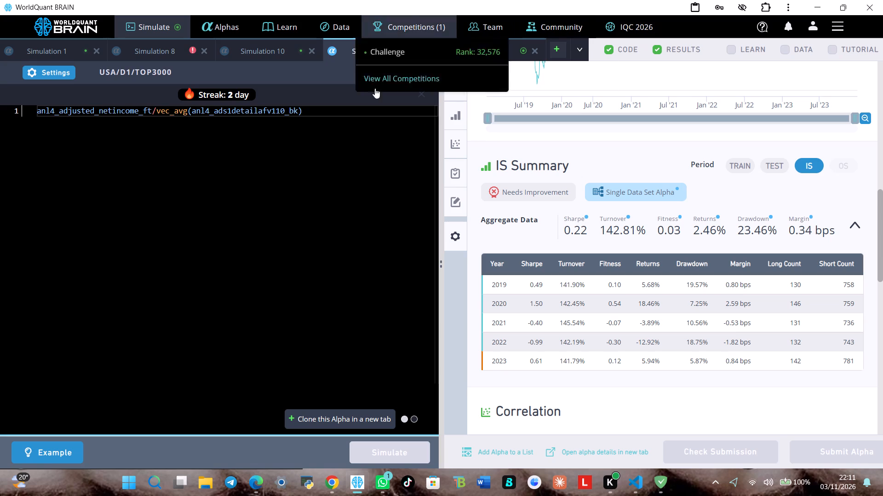
Insert a line break and a multiplication sign before vec_avg in Simulation 12's expression, keeping the division sign, and simulate it.
click(158, 117)
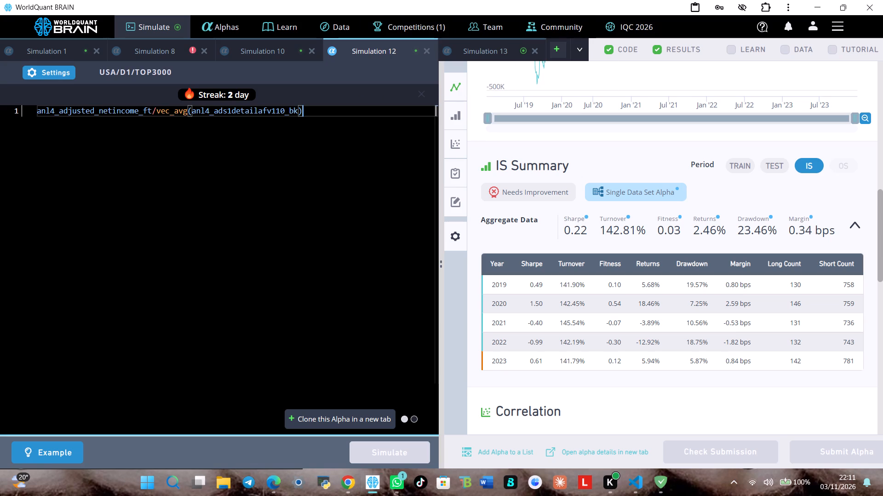
click(158, 110)
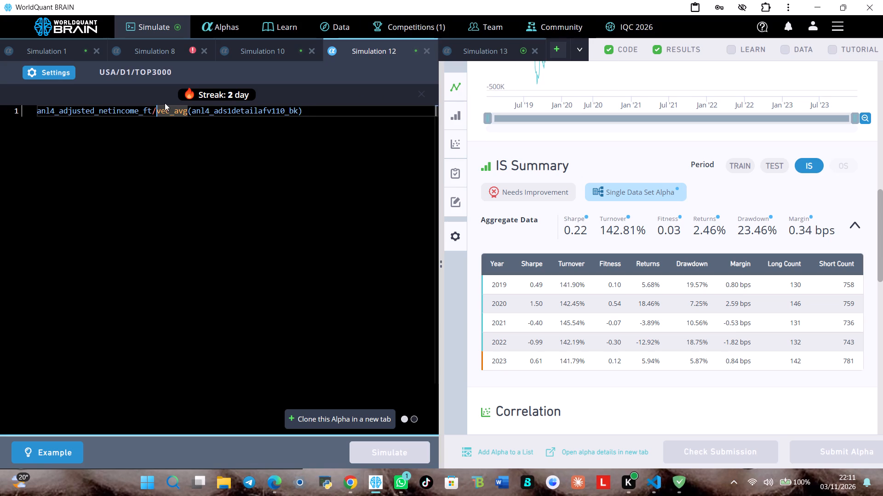
key(Return)
key(shift+asterisk)
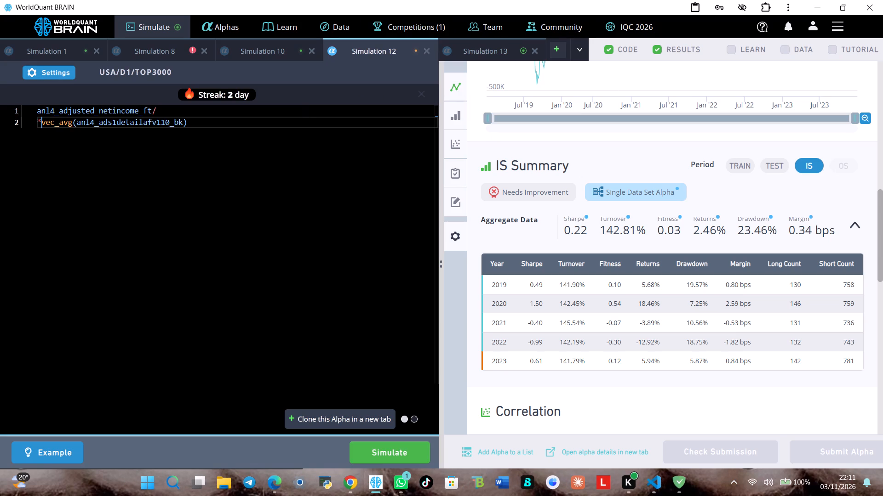
click(376, 457)
Show the test period for Simulation 13 and examine its PnL chart, IS summary and correlation.
click(510, 55)
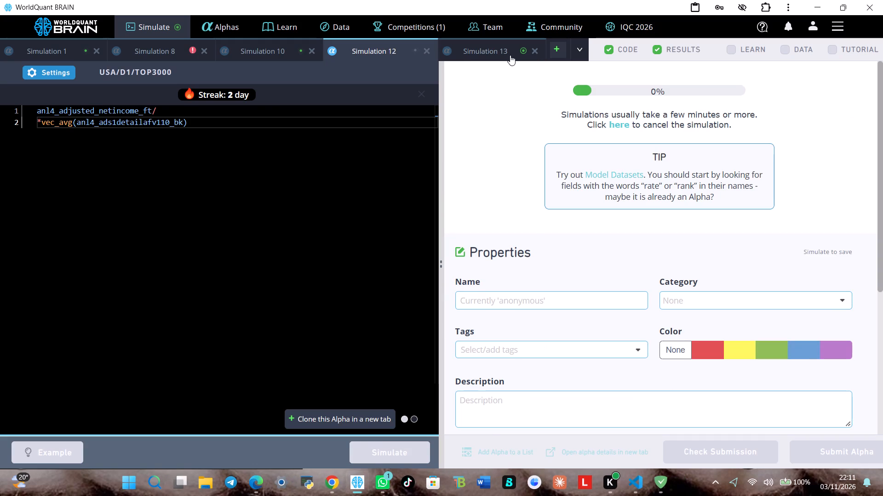
click(690, 445)
scroll(682, 345, down, 5)
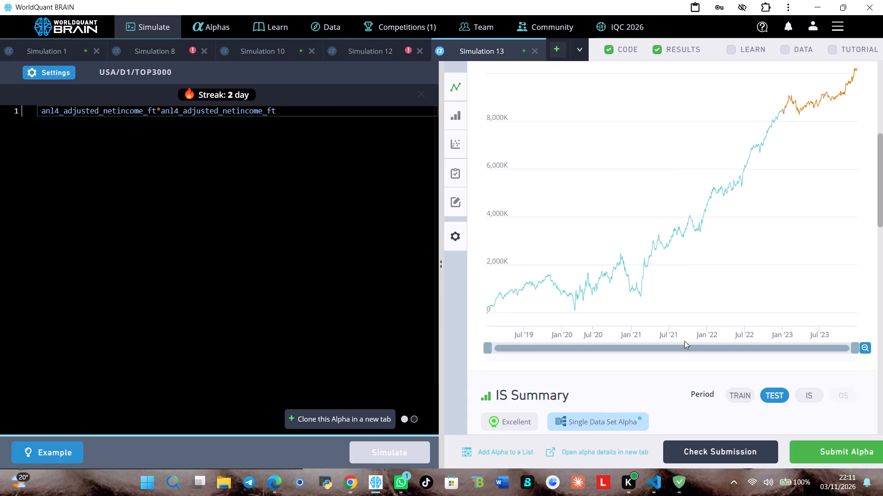
scroll(692, 339, down, 6)
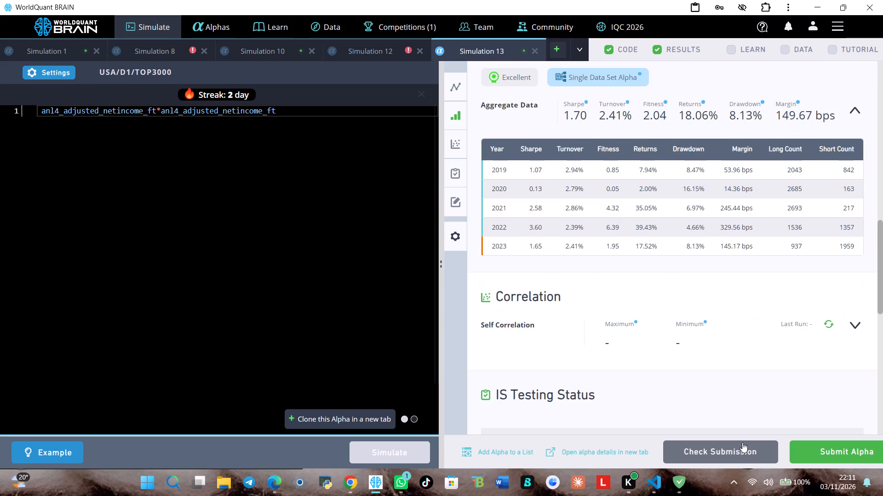
Check Simulation 13's alpha for submission and examine the failed tests in its IS testing status.
click(741, 447)
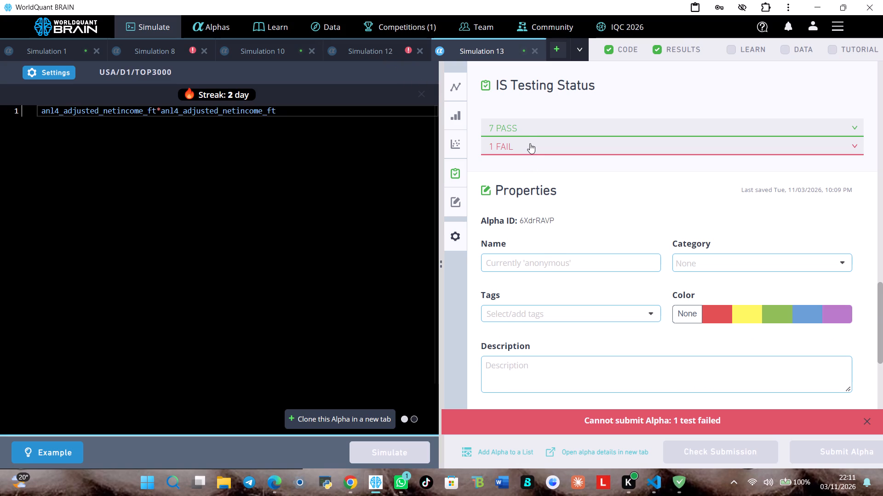
click(530, 143)
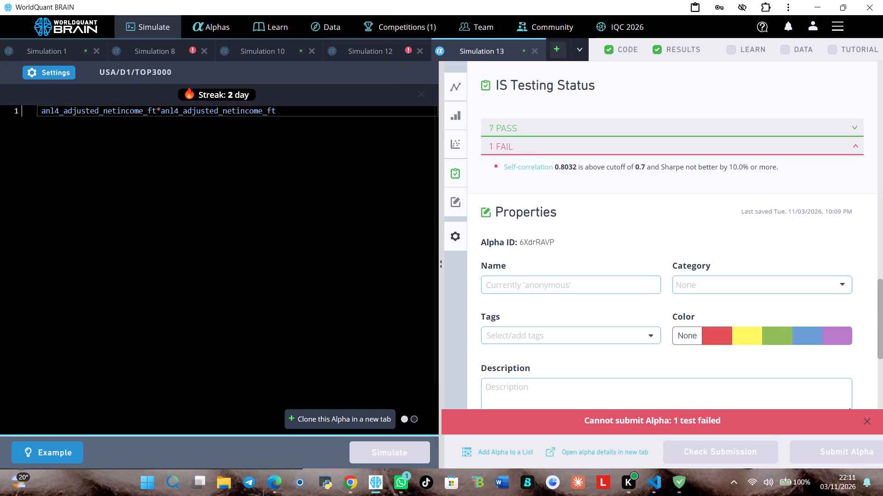
Start a parenthesised division in Simulation 13 by inserting (c/ before the second anl4_adjusted_netincome_ft.
click(161, 111)
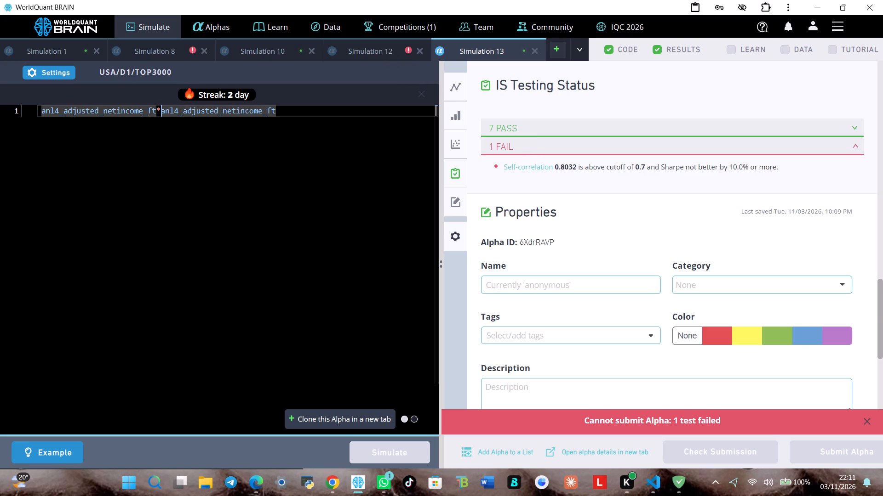
key(g)
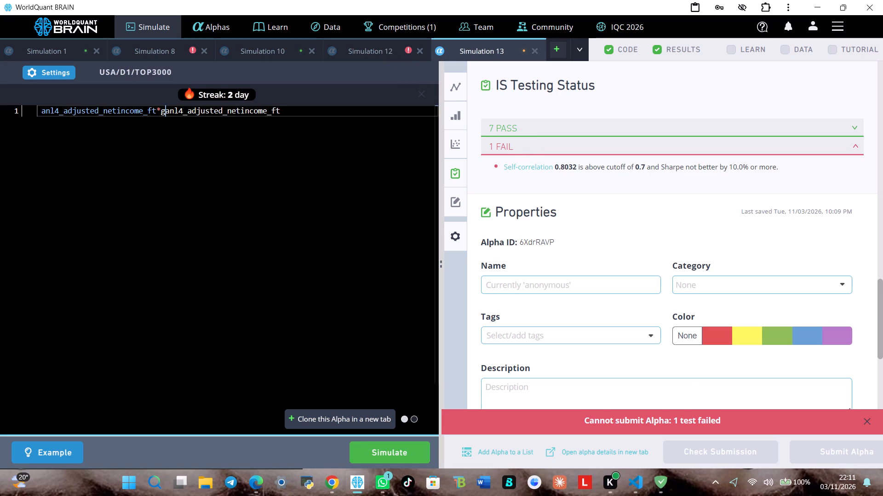
key(BackSpace)
key(shift+parenleft)
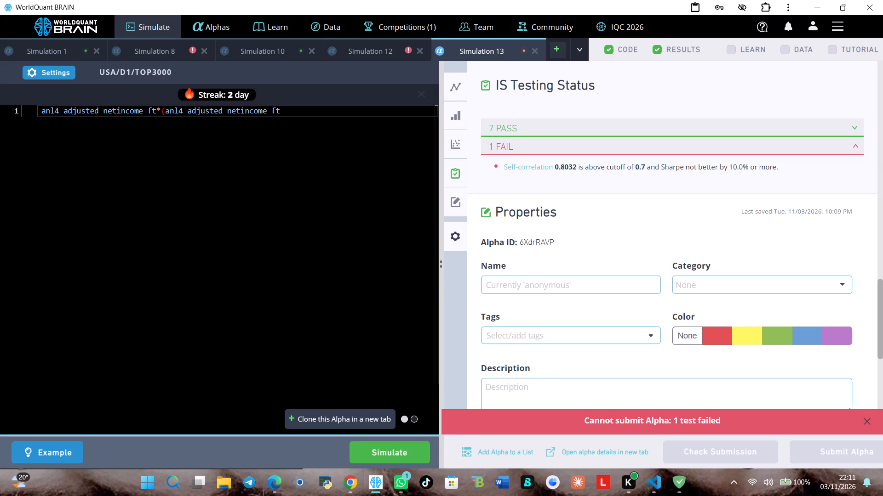
key(c)
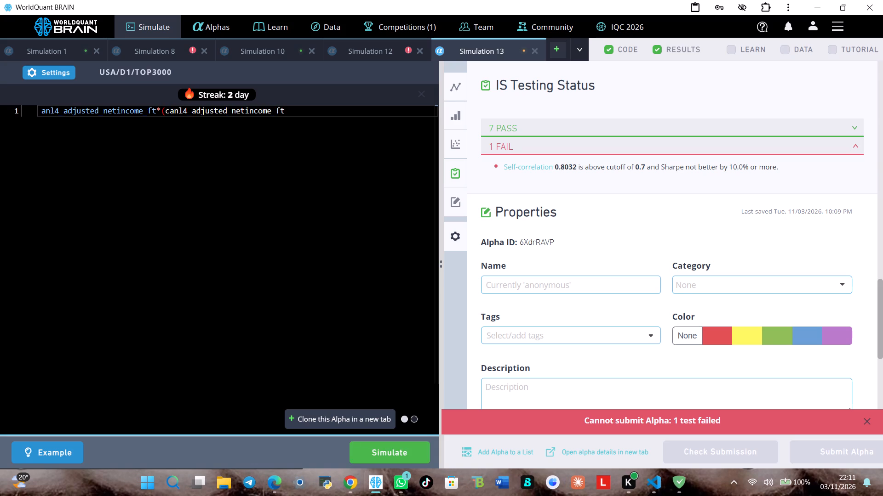
key(slash)
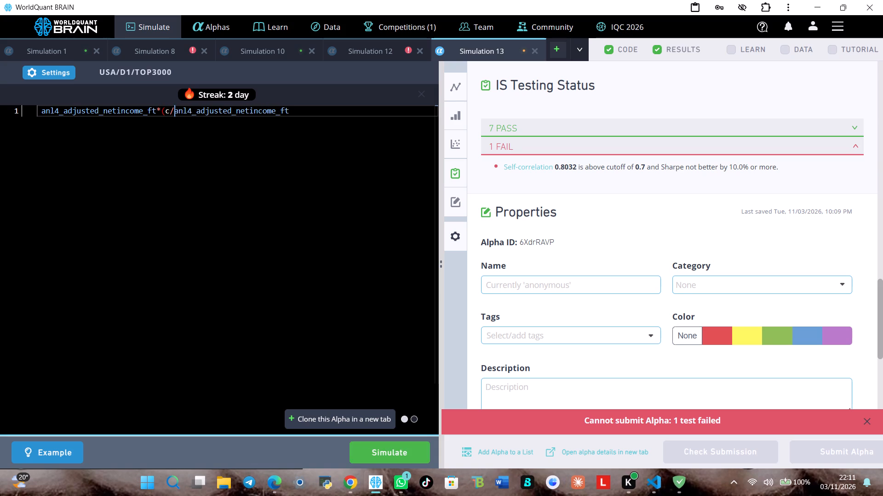
key(Left)
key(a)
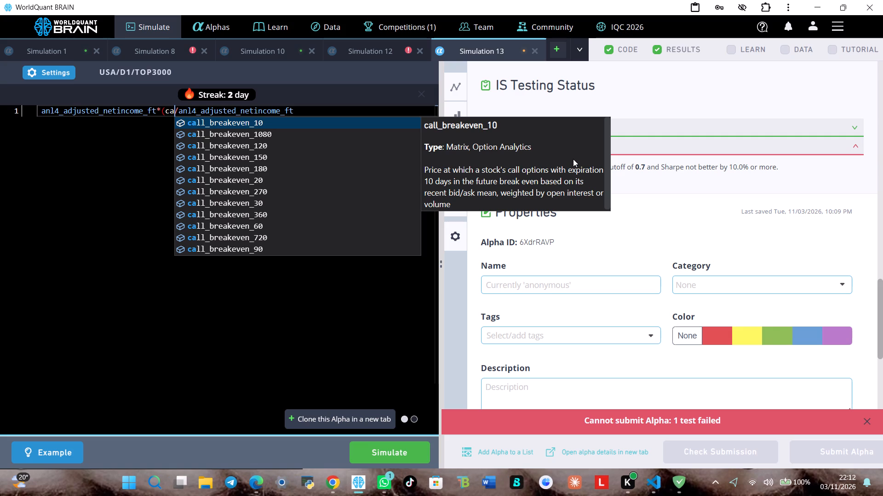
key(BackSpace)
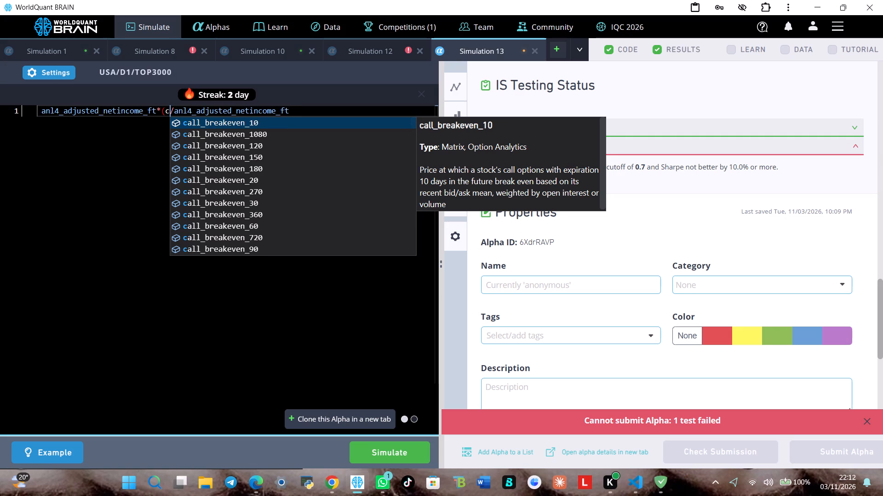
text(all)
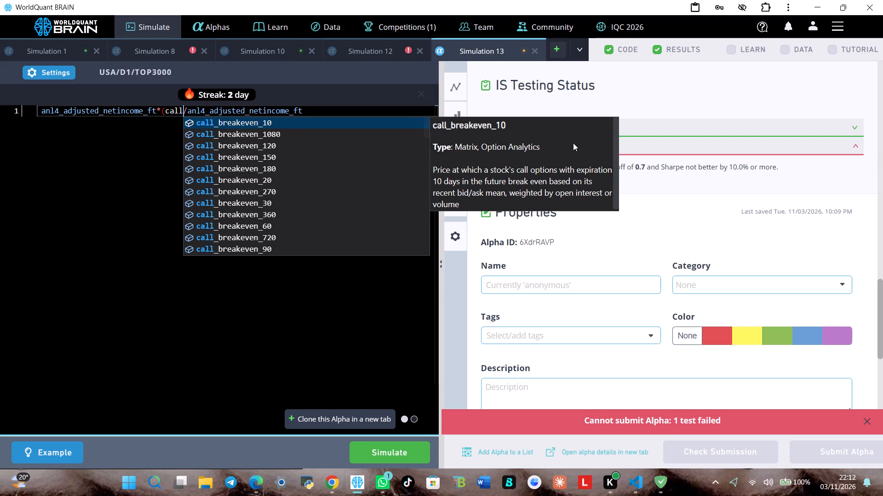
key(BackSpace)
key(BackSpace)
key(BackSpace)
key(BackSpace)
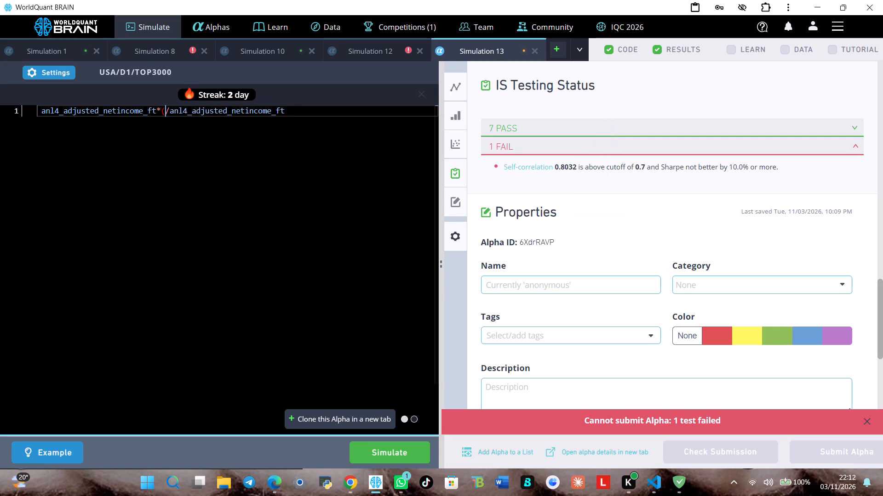
Use pcr_oi_10 as the numerator in Simulation 13, completing anl4_adjusted_netincome_ft*(pcr_oi_10/anl4_adjusted_netincome_ft), and simulate it.
key(p)
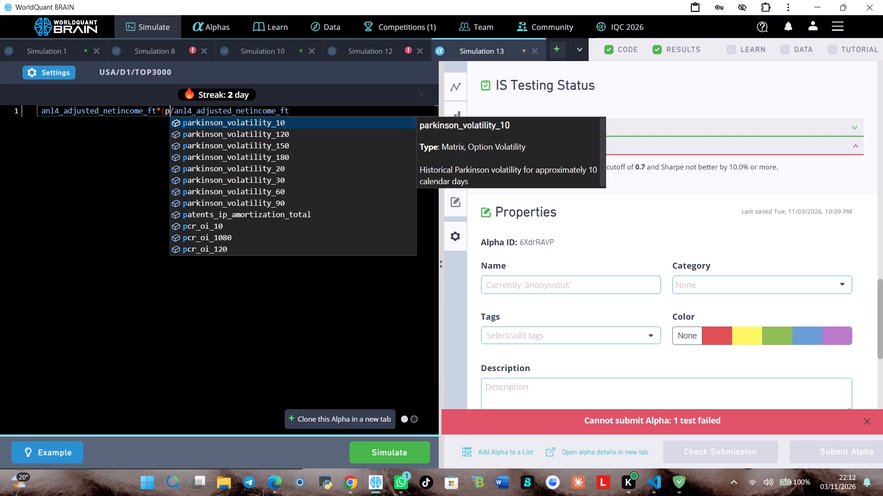
click(206, 225)
click(357, 107)
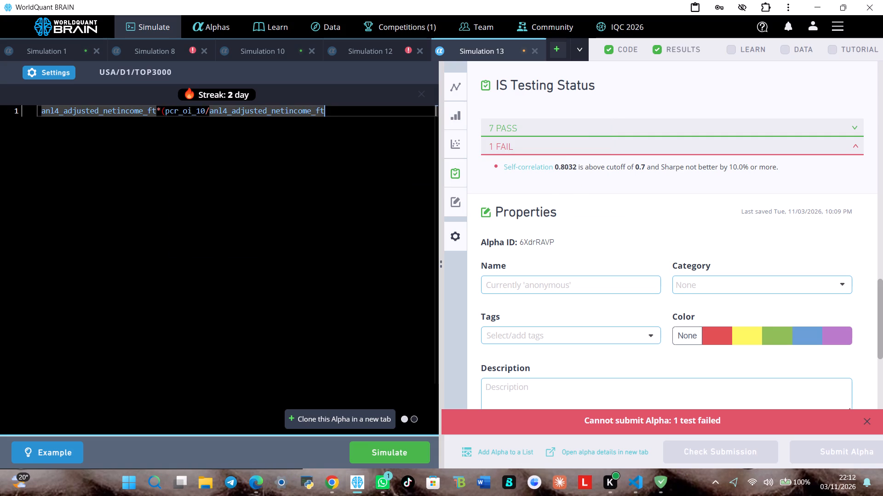
key(shift+parenright)
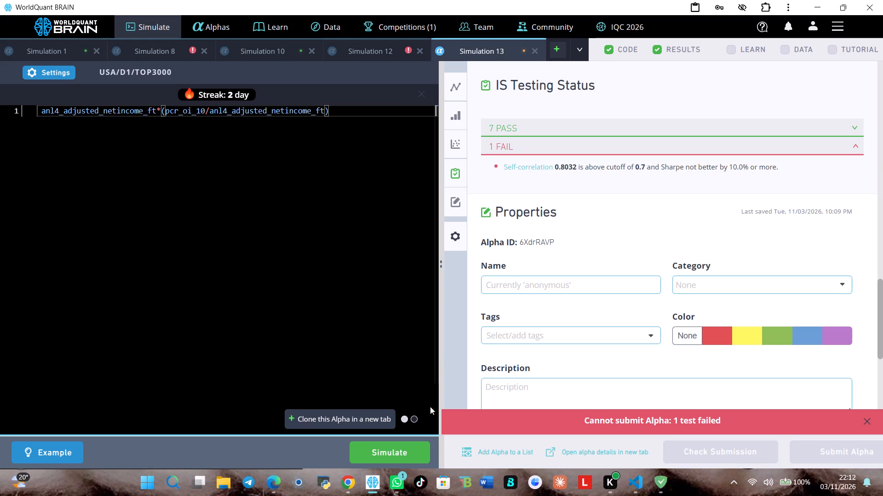
click(399, 445)
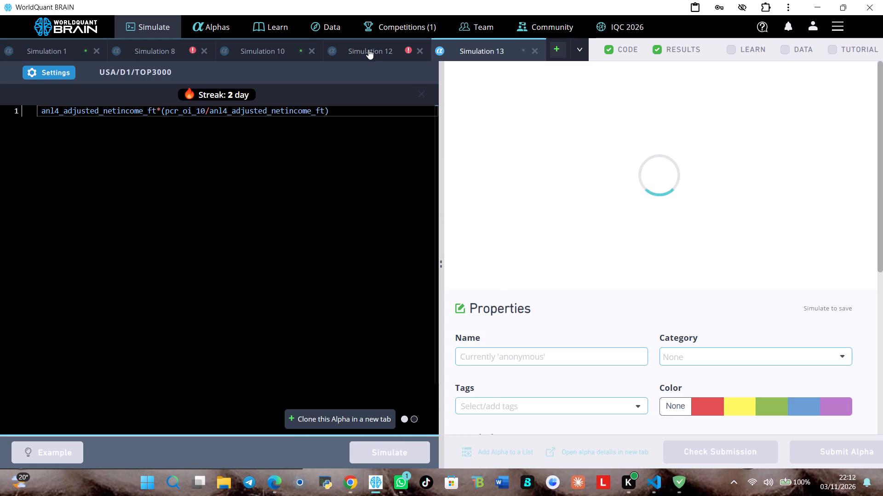
Remove the second term +(anl4_adjusted_netincome_ft/high) from Simulation 8, leaving (anl4_adjusted_netincome_ft/main_end_of_day_high_price), and simulate it.
click(369, 49)
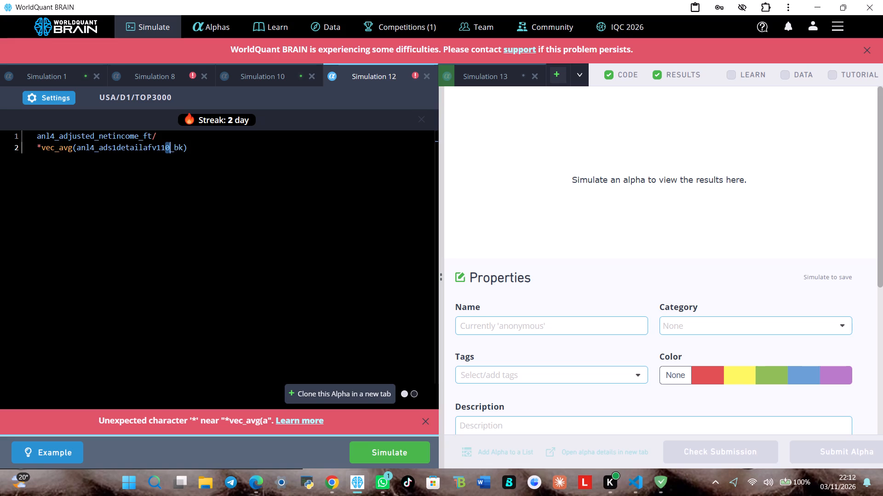
click(190, 79)
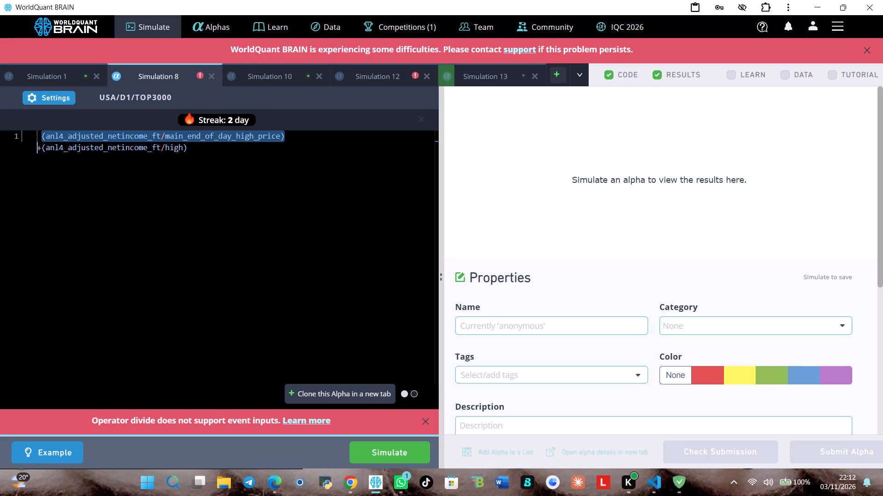
click(237, 169)
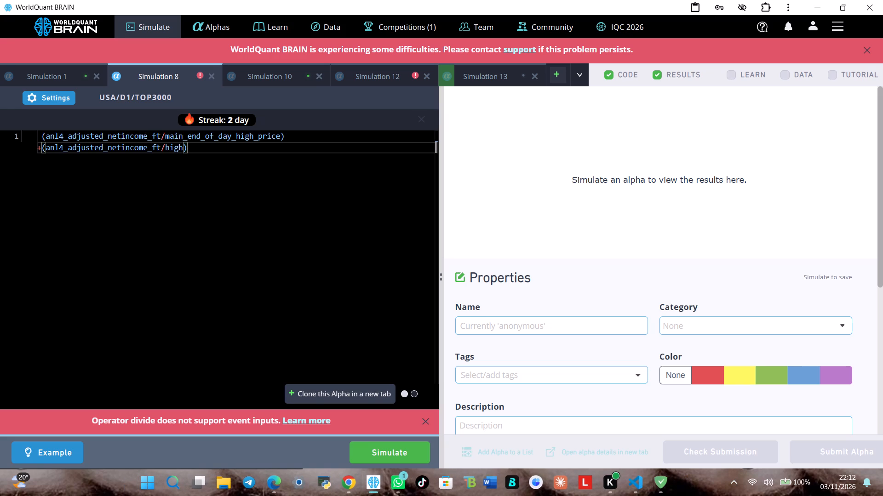
click(257, 141)
click(248, 149)
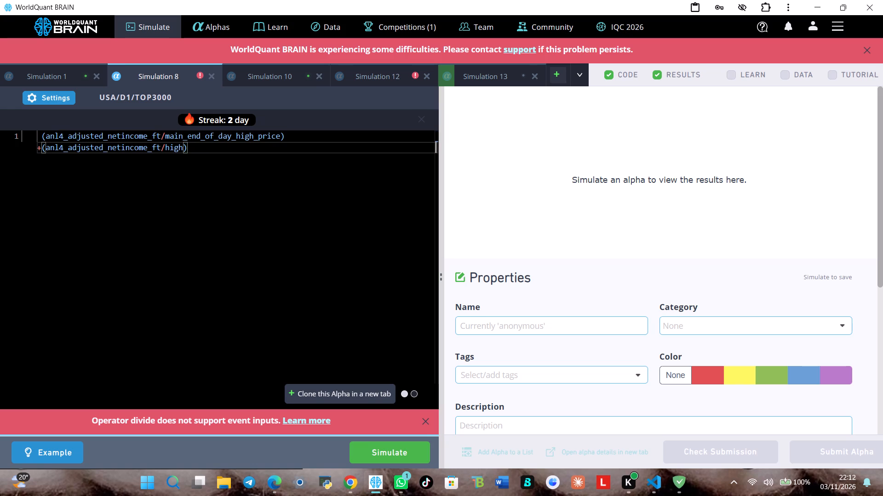
key(Delete)
key(Delete)
key(Delete)
key(Delete)
key(Delete)
key(Delete)
key(Delete)
key(Delete)
key(Delete)
key(Delete)
key(Delete)
key(Delete)
key(Delete)
key(Delete)
key(Delete)
key(Delete)
key(Delete)
key(Delete)
key(Delete)
key(BackSpace)
key(BackSpace)
key(BackSpace)
key(BackSpace)
key(BackSpace)
key(BackSpace)
key(BackSpace)
key(BackSpace)
key(BackSpace)
key(BackSpace)
key(BackSpace)
key(BackSpace)
key(BackSpace)
key(BackSpace)
key(BackSpace)
key(BackSpace)
key(BackSpace)
key(BackSpace)
key(BackSpace)
key(BackSpace)
key(BackSpace)
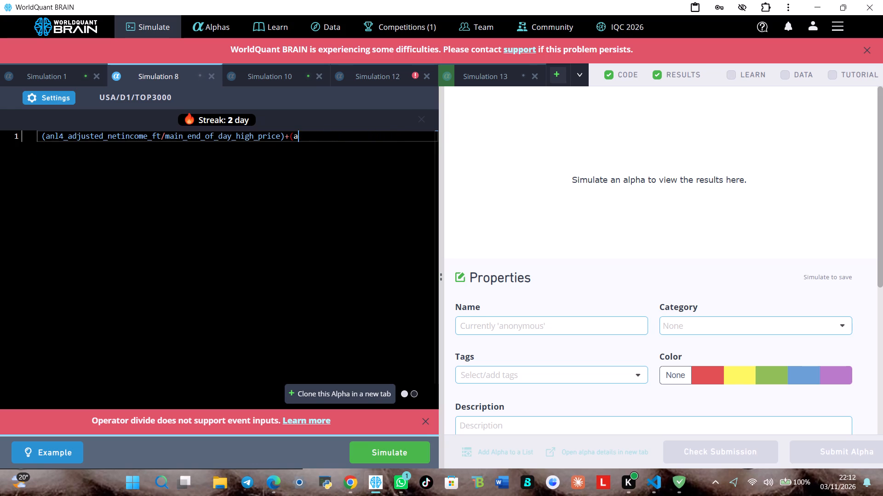
key(BackSpace)
key(BackSpace)
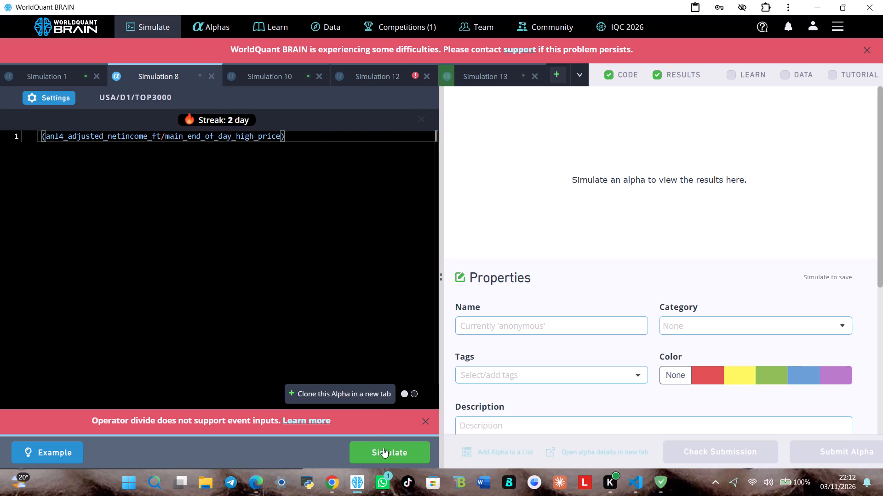
click(384, 449)
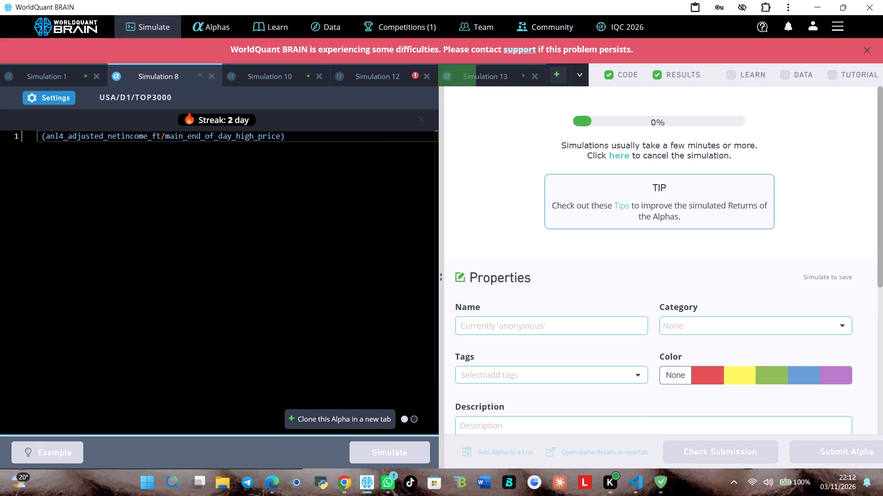
Remove the stray division sign ending Simulation 12's first line, leaving anl4_adjusted_netincome_ft*vec_avg(anl4_ads1detailafv110_bk), and simulate it.
click(391, 70)
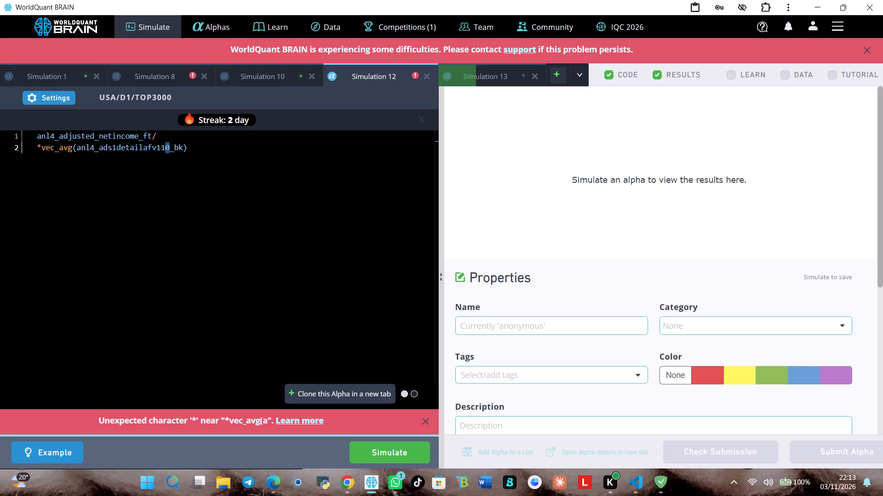
click(162, 130)
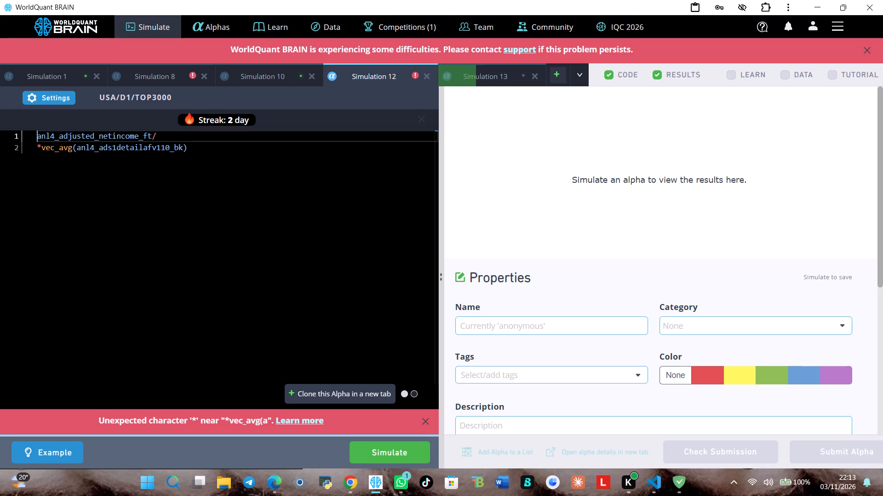
click(162, 135)
key(BackSpace)
click(379, 449)
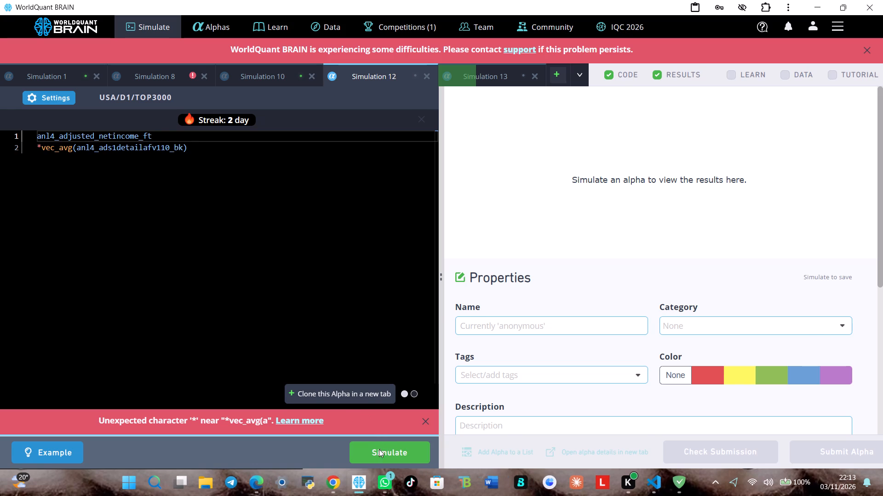
Wrap Simulation 8's denominator in vec_avg and parenthesise the numerator, giving (anl4_adjusted_netincome_ft)/vec_avg(main_end_of_day_high_price), and simulate it.
click(194, 77)
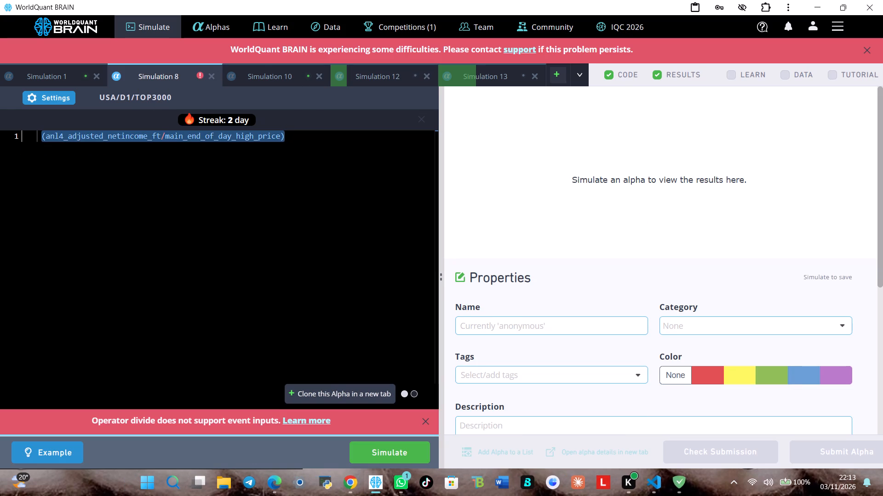
click(163, 138)
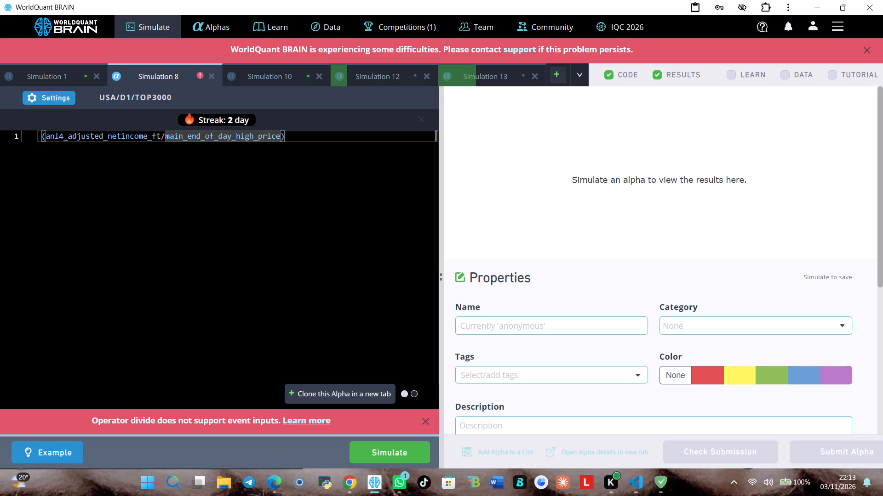
text(ve)
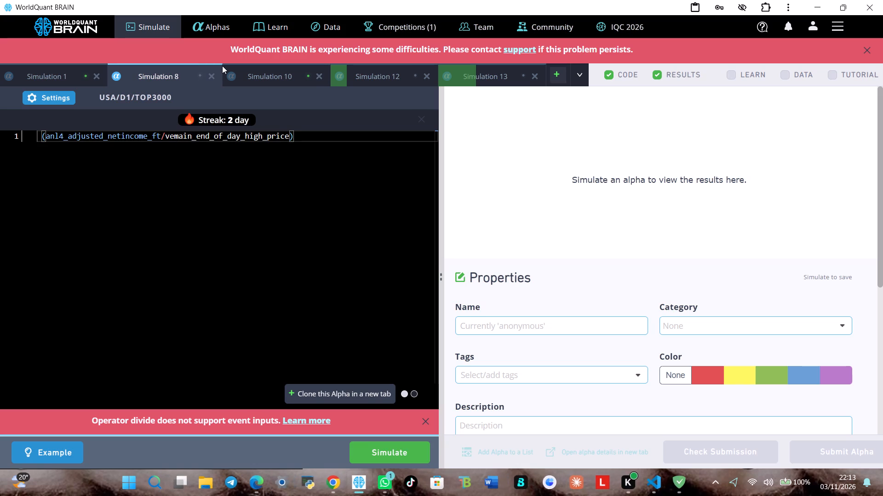
key(c)
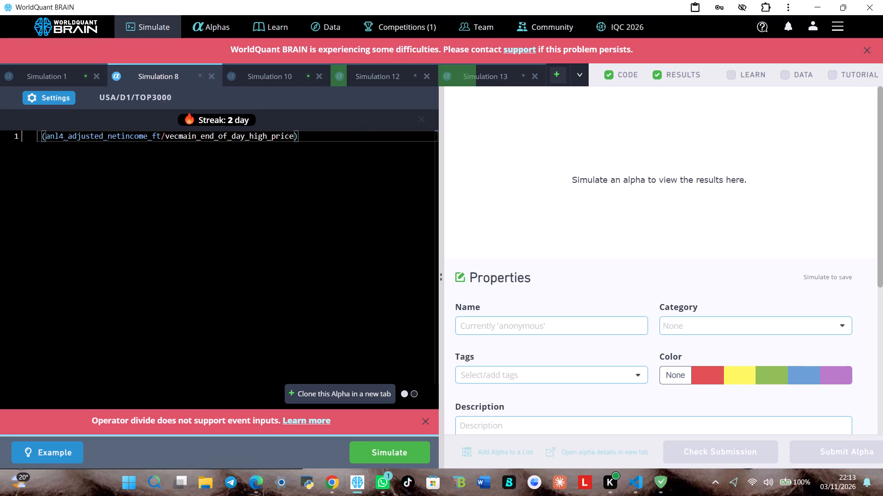
key(shift+underscore)
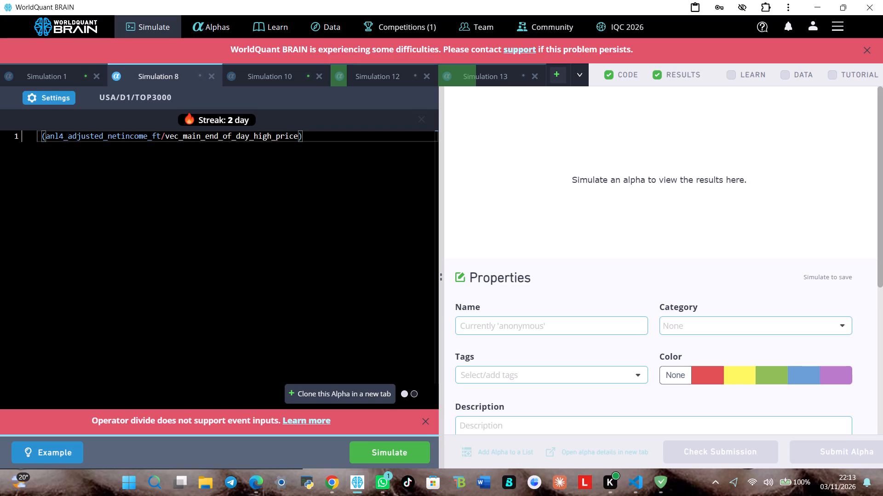
key(a)
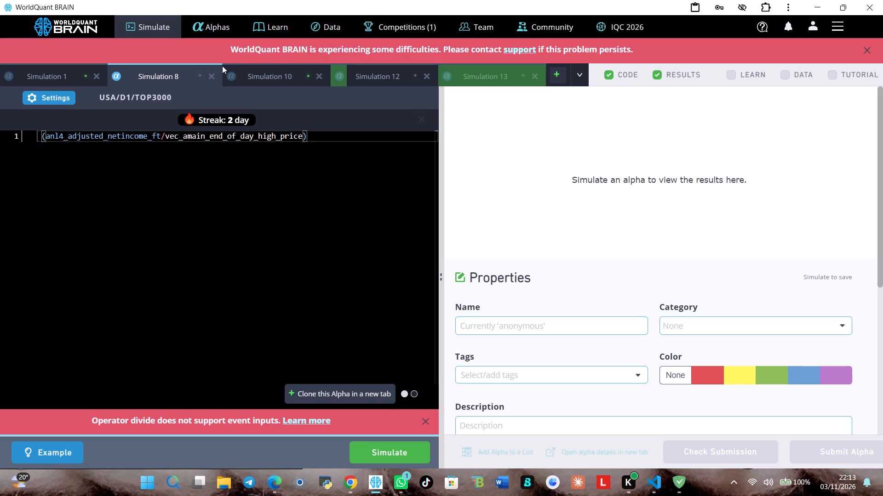
key(v)
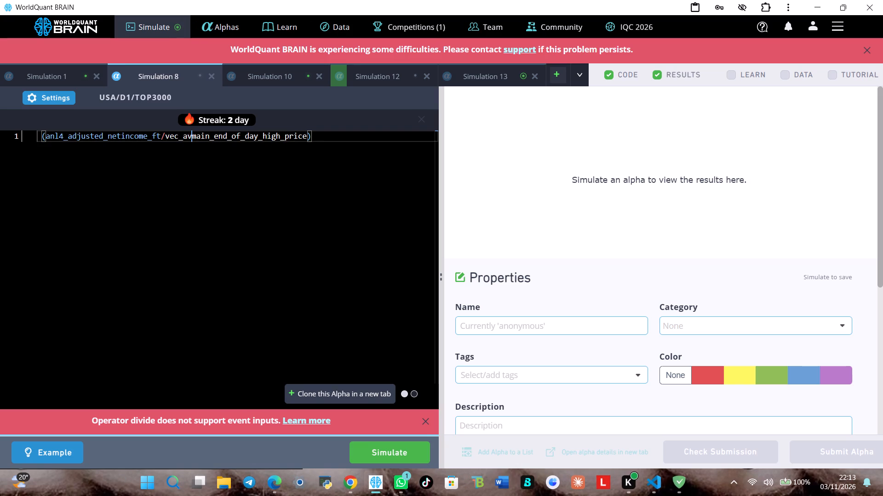
key(g)
key(shift+parenleft)
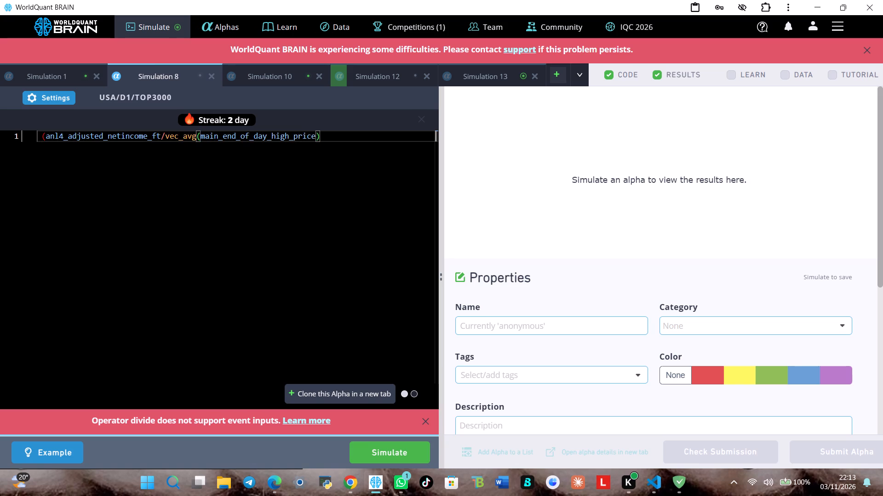
click(867, 51)
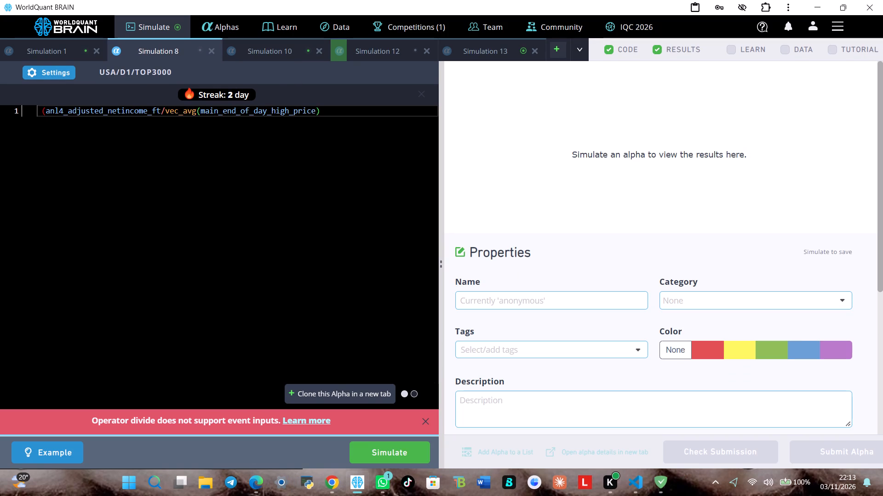
click(162, 108)
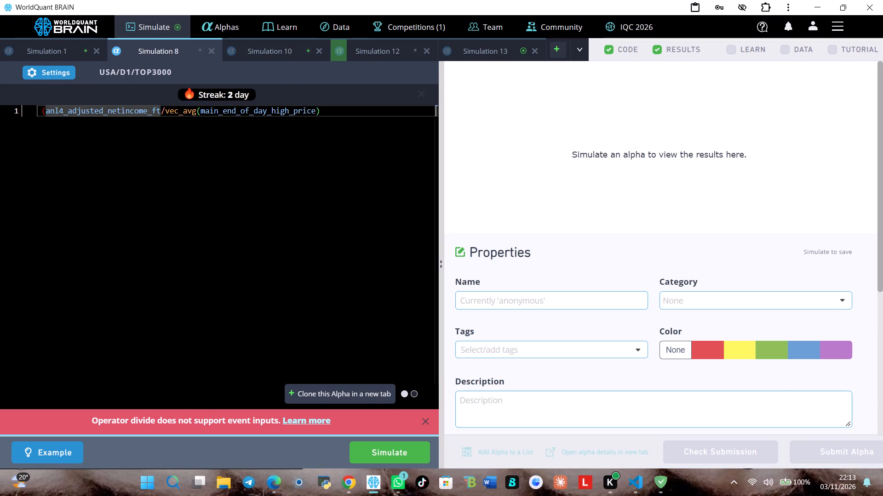
key(shift+parenright)
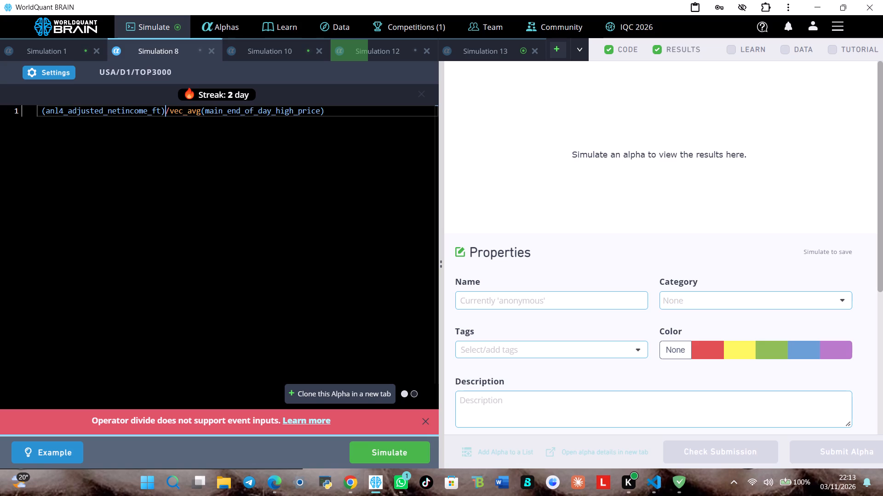
click(375, 449)
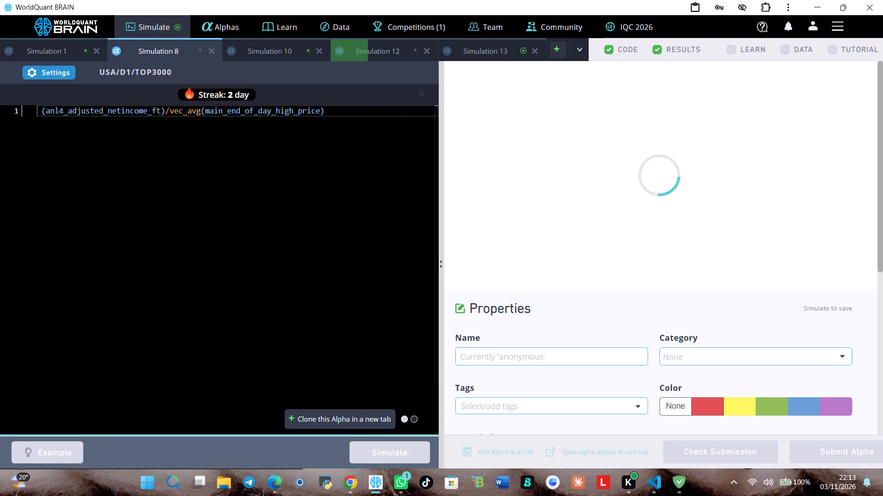
Show the test period for Simulation 13 and examine its PnL chart and the IS summary for the IS period.
click(473, 55)
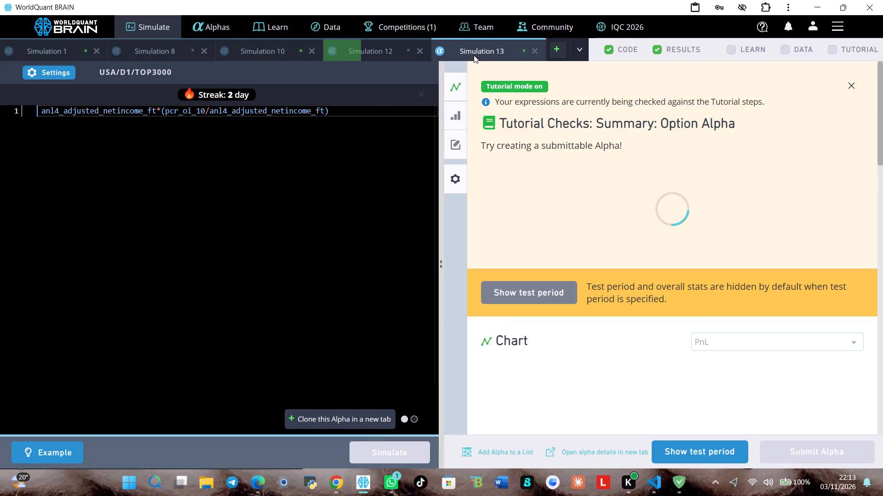
click(705, 447)
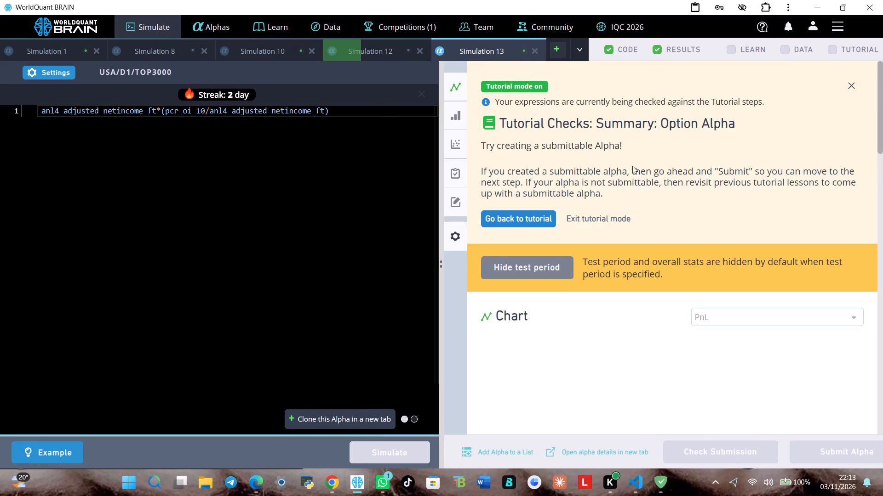
scroll(636, 151, down, 5)
scroll(660, 123, down, 2)
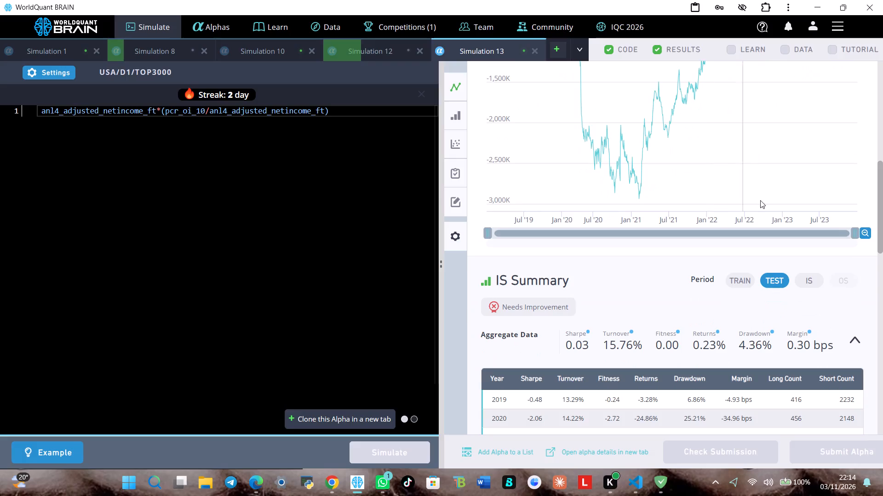
click(813, 278)
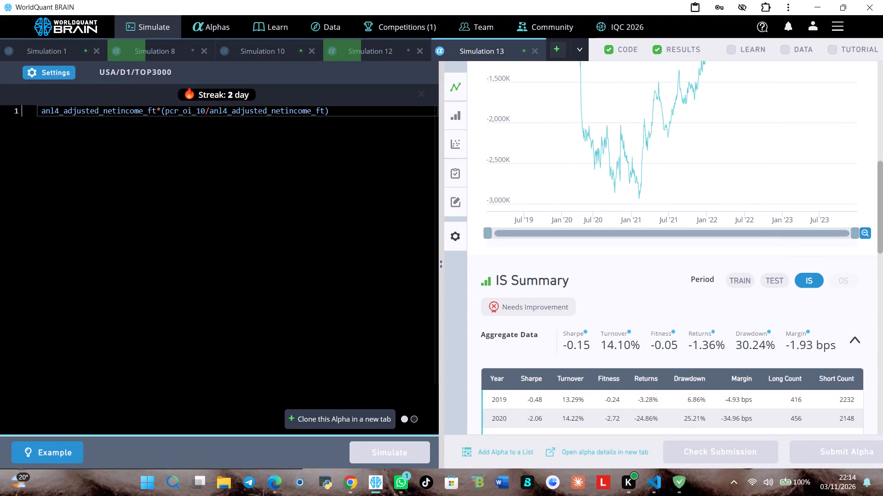
Replace the division with multiplication inside Simulation 13's parentheses, giving anl4_adjusted_netincome_ft*(pcr_oi_10*anl4_adjusted_netincome_ft), and simulate it.
click(209, 111)
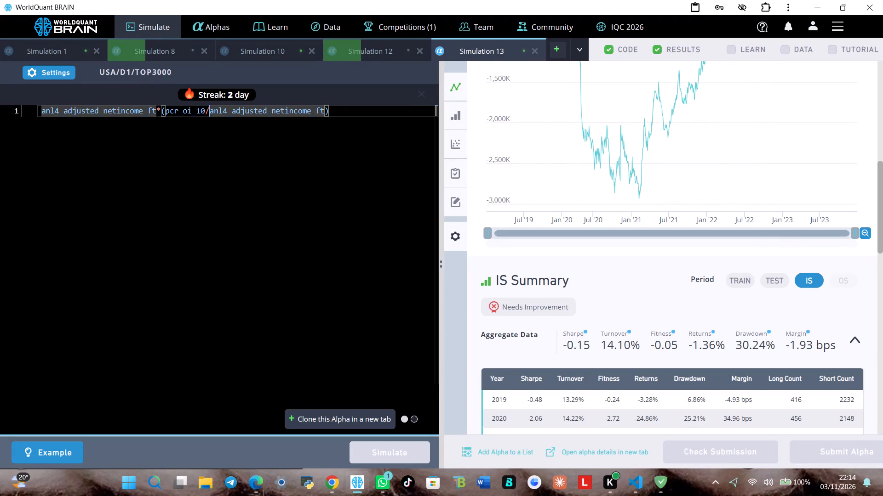
key(BackSpace)
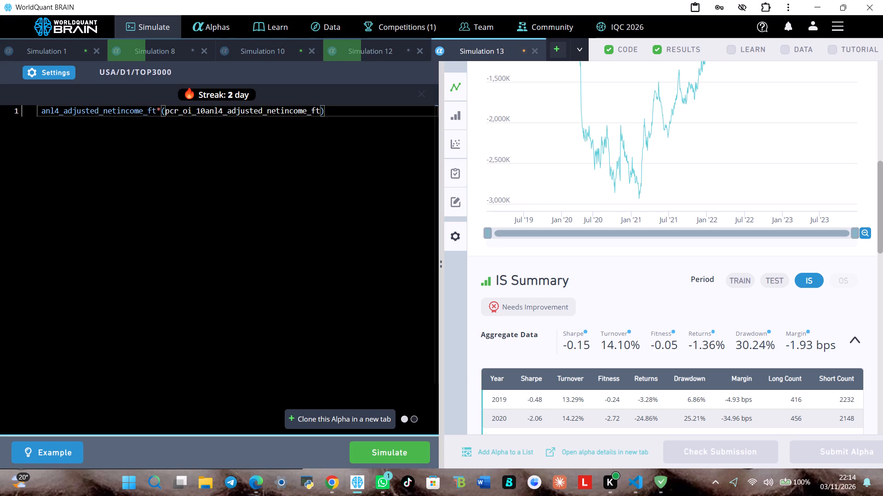
key(shift+asterisk)
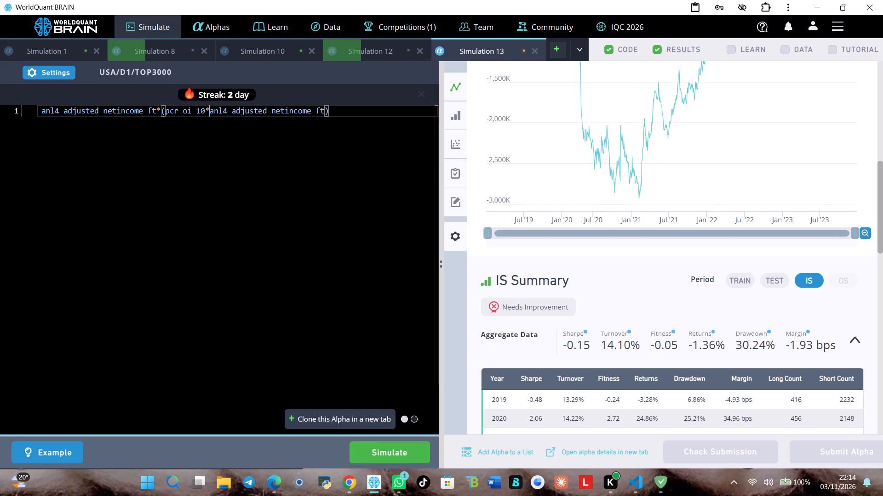
click(391, 453)
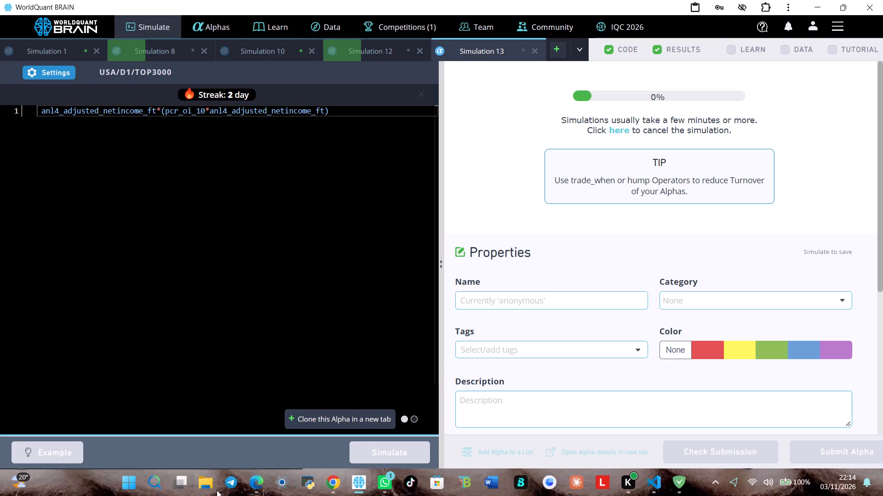
Switch to File Explorer, open the Skip to main content document from Downloads, and look through its expressions.
click(205, 490)
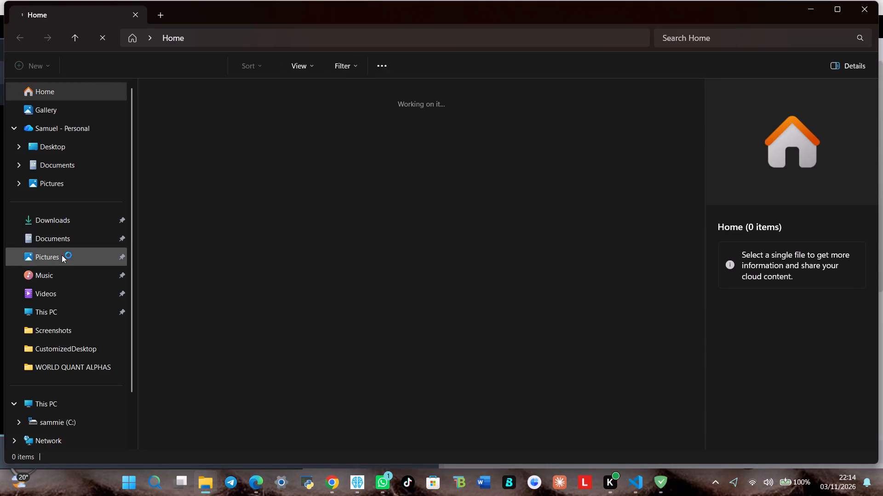
click(67, 242)
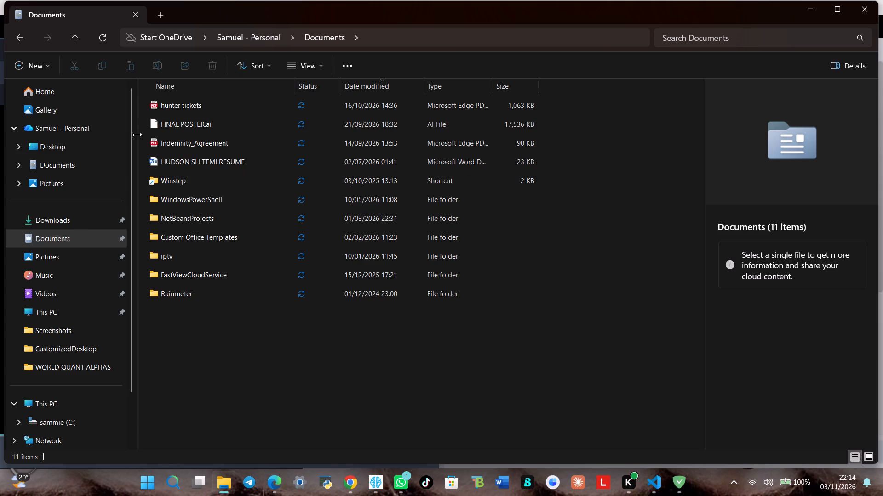
click(75, 232)
click(72, 223)
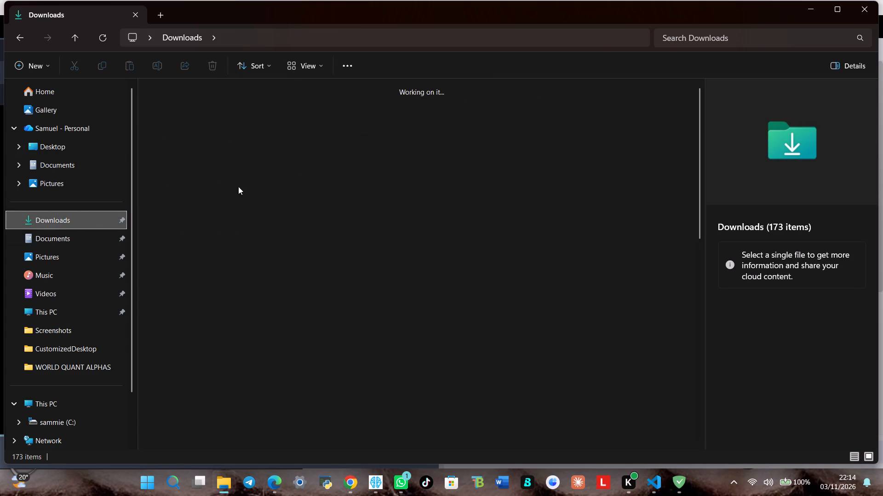
scroll(319, 170, down, 4)
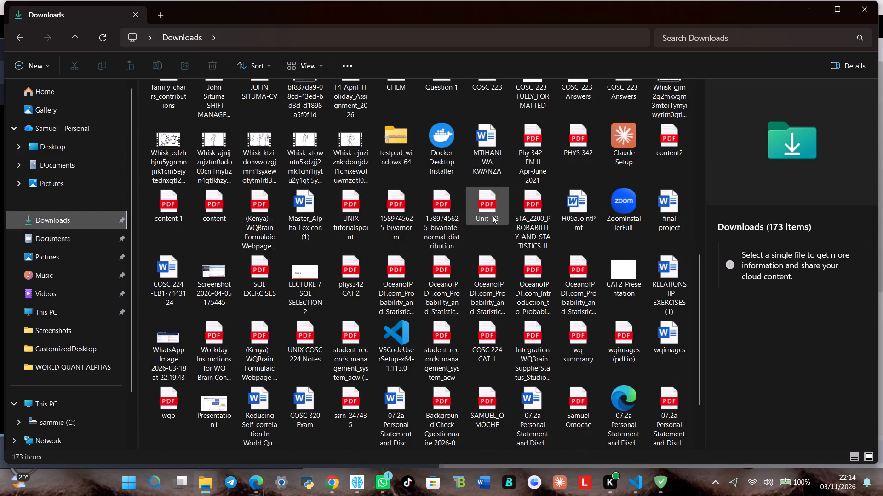
scroll(477, 142, up, 1)
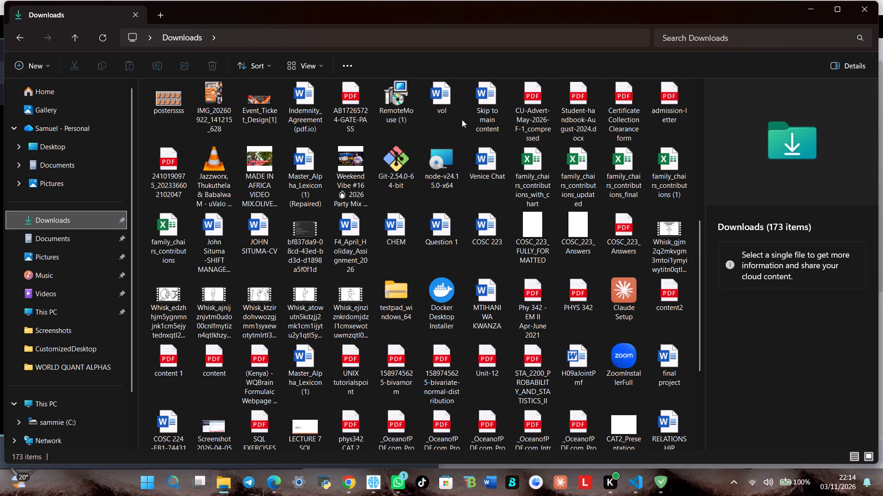
double_click(476, 114)
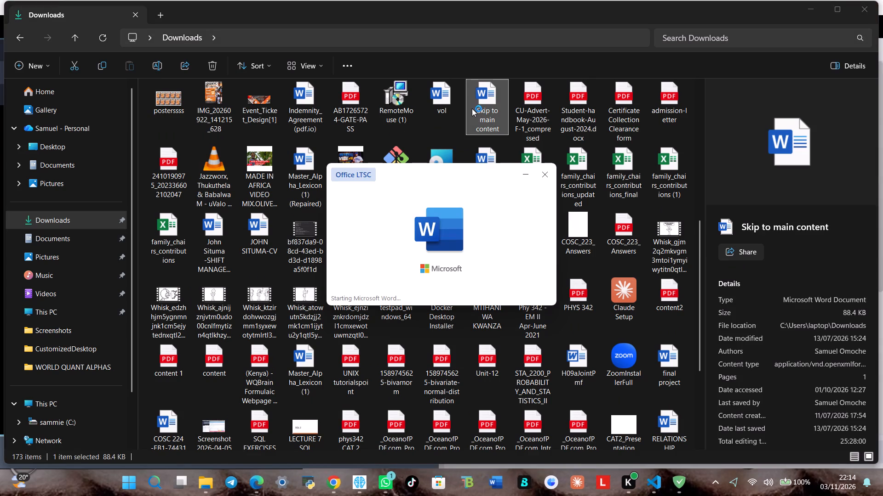
scroll(454, 162, down, 15)
scroll(454, 161, down, 7)
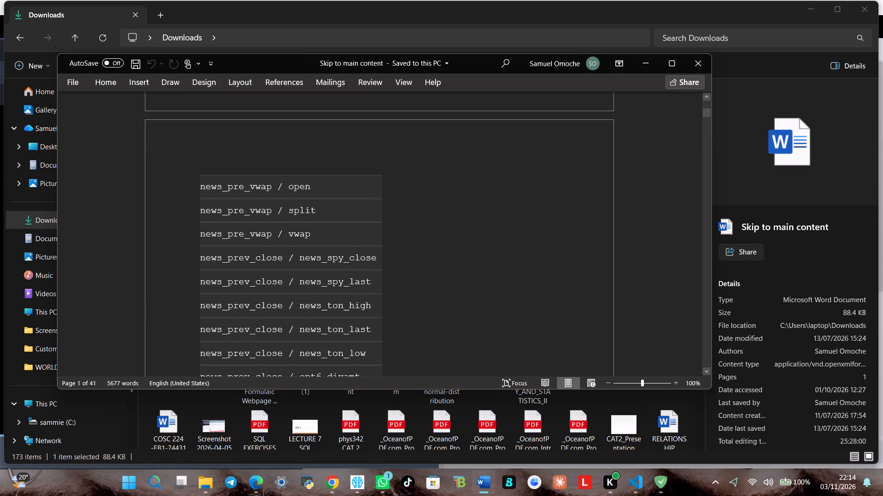
scroll(455, 159, down, 12)
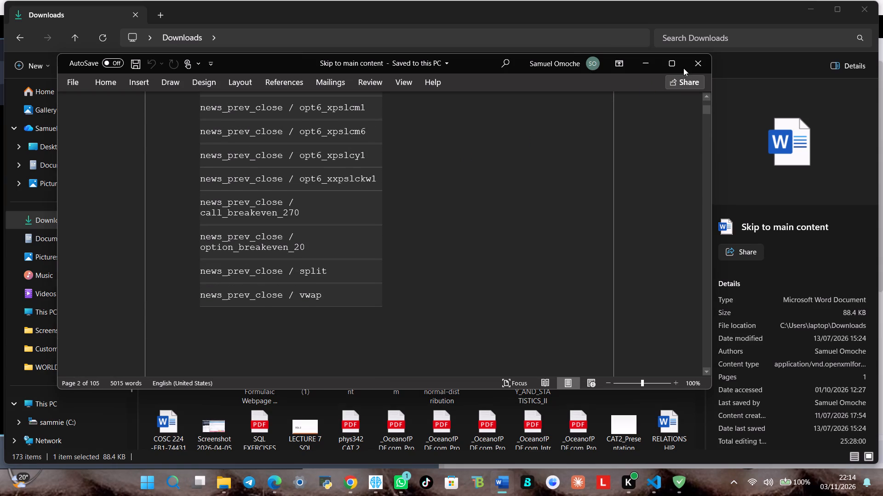
click(691, 64)
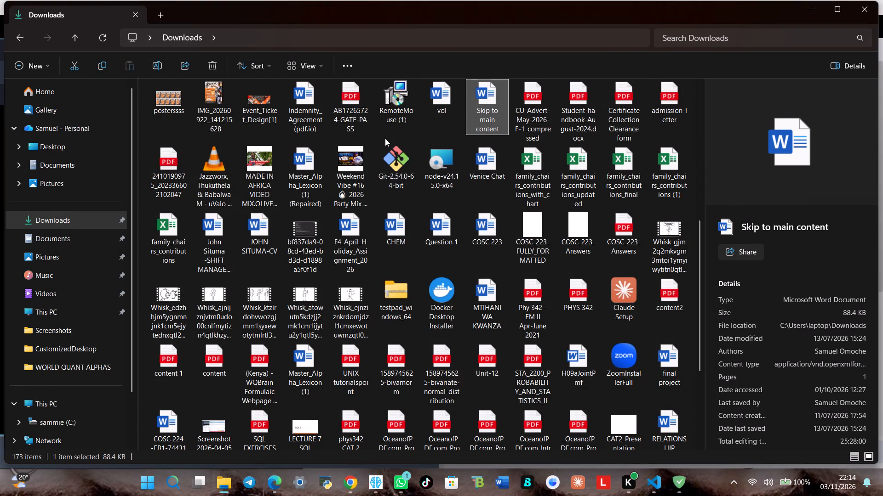
Open the vol document from the Downloads folder, read its alpha expressions and close it.
scroll(325, 146, up, 3)
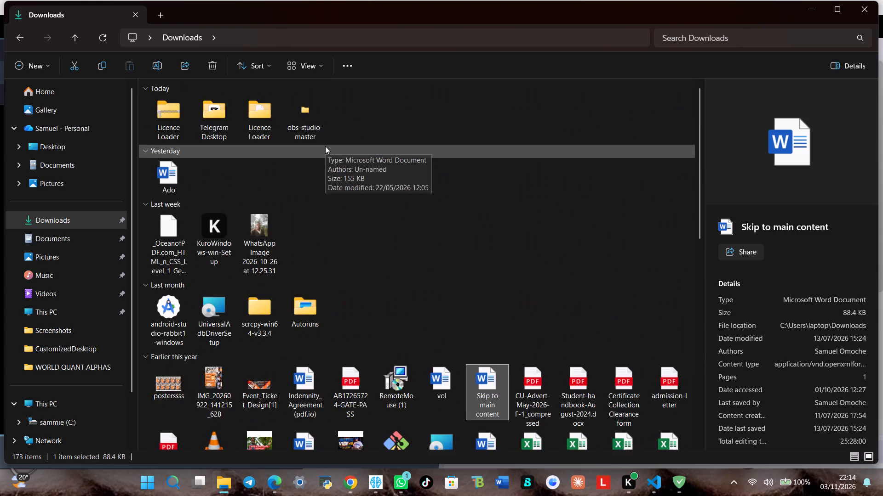
scroll(325, 146, down, 2)
scroll(521, 134, up, 2)
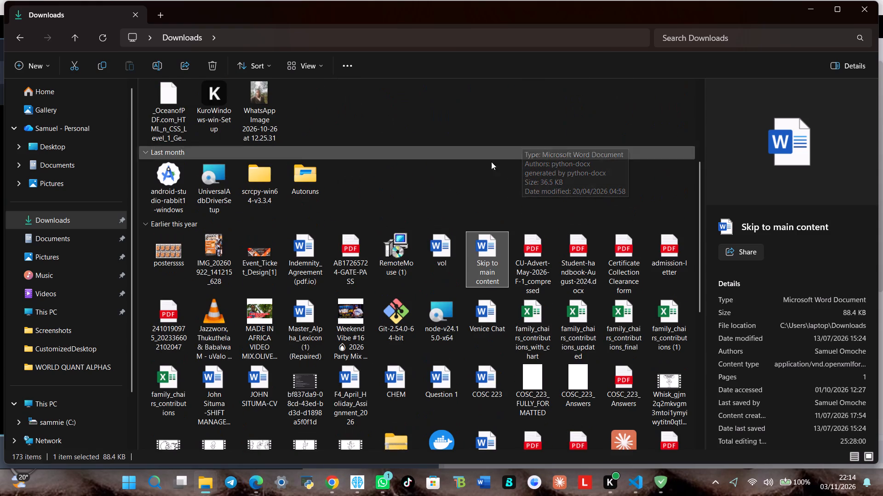
double_click(448, 244)
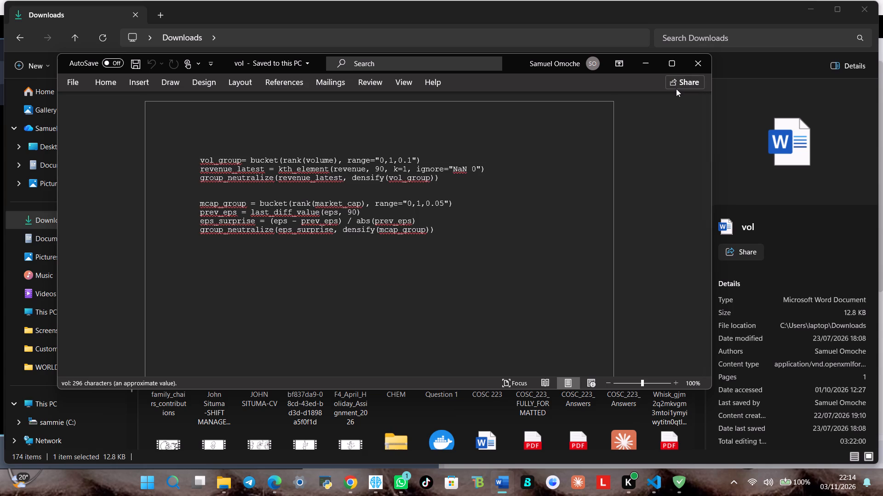
click(689, 66)
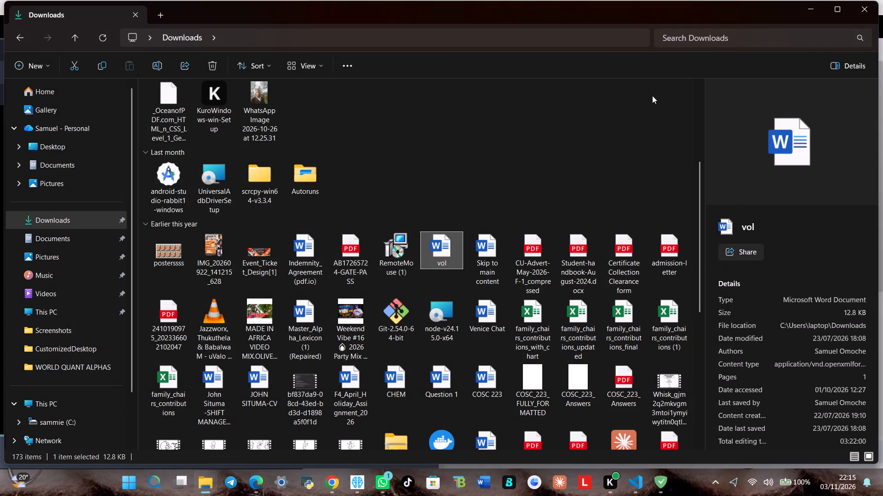
Look through the Downloads folder and Word's recent documents, and return to WorldQuant BRAIN.
scroll(528, 204, down, 1)
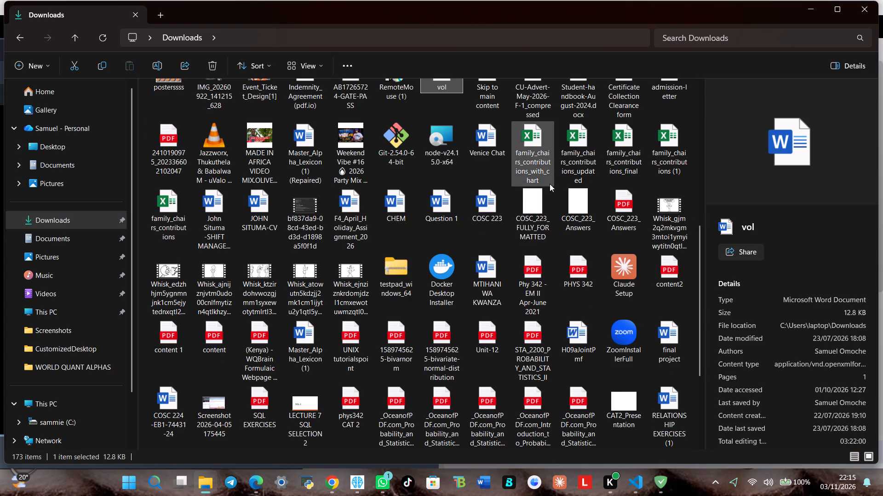
scroll(550, 184, up, 1)
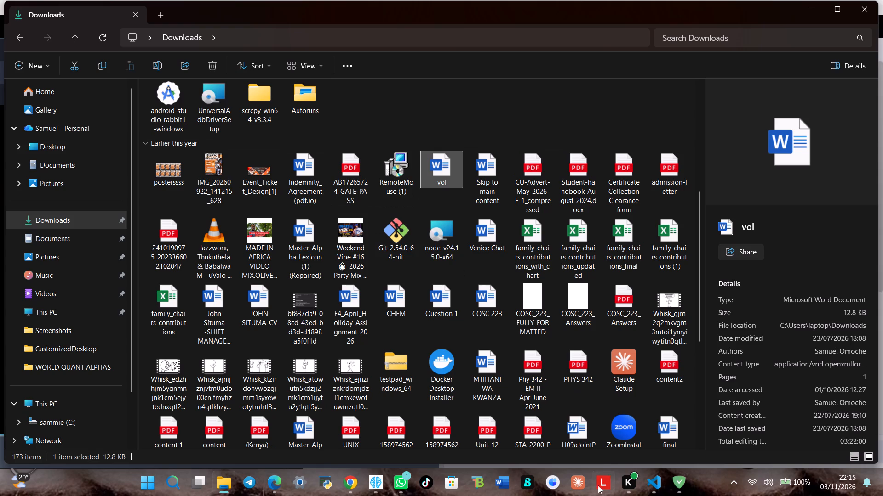
click(495, 478)
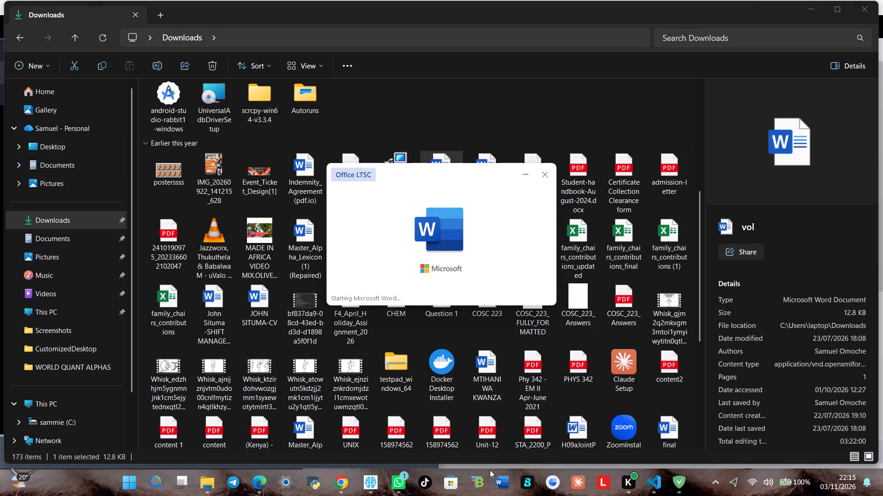
scroll(361, 233, down, 9)
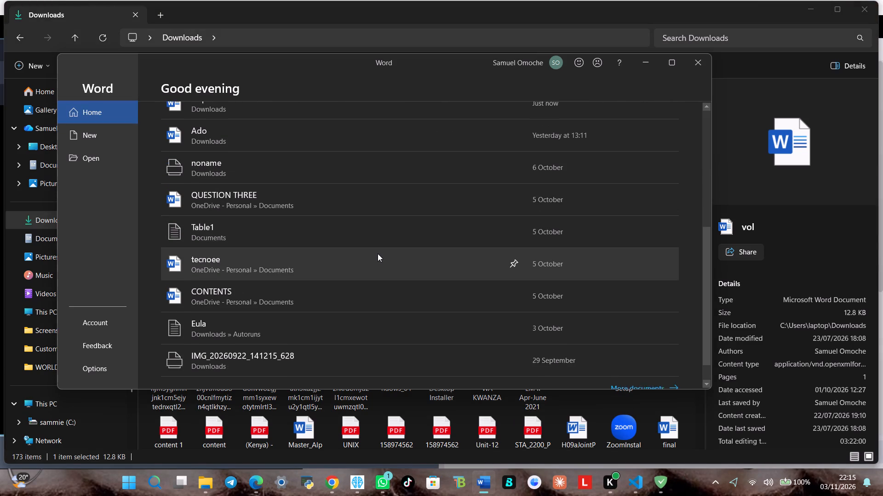
scroll(378, 254, down, 1)
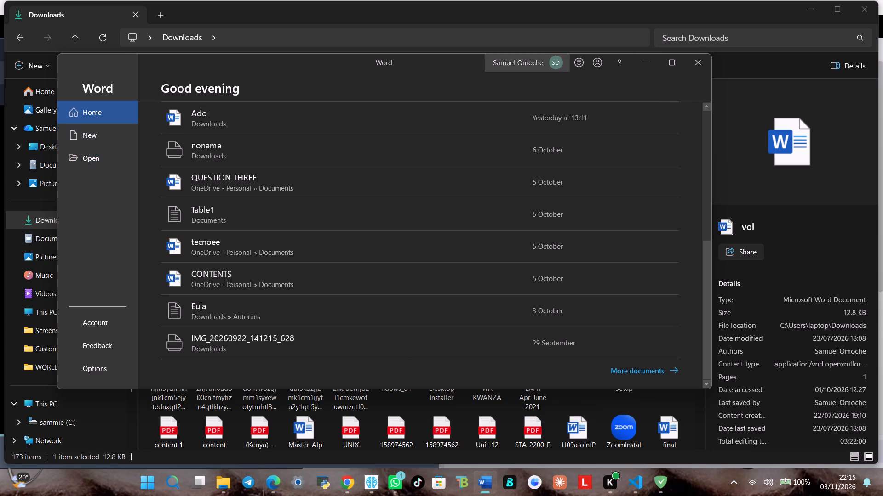
click(693, 61)
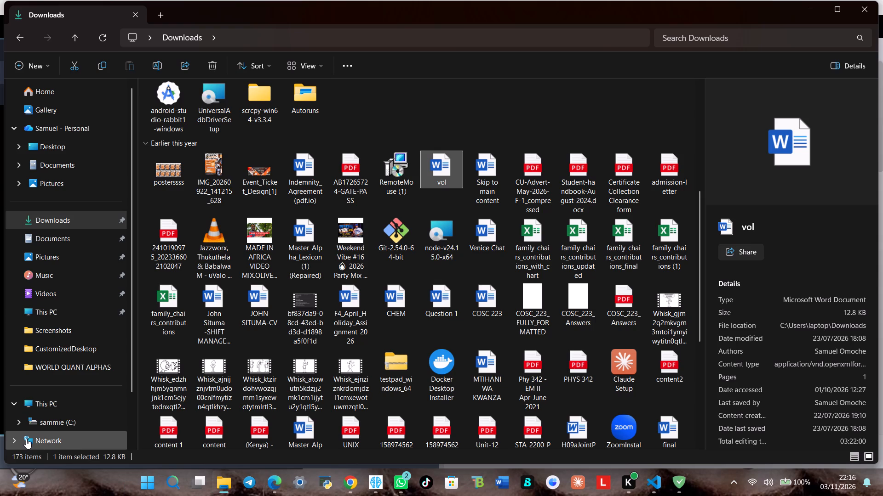
click(808, 11)
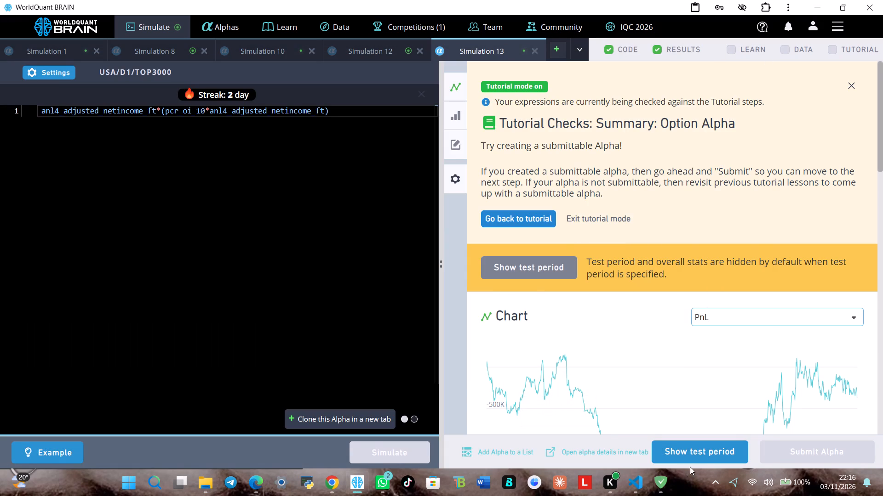
Show the test period for Simulation 13 and examine its PnL chart and the IS summary for the IS period.
click(689, 460)
scroll(690, 394, down, 7)
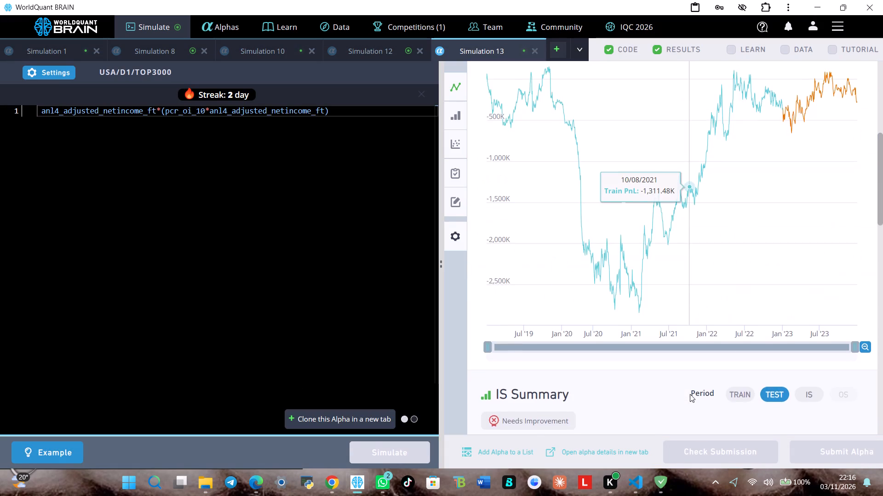
scroll(690, 394, down, 2)
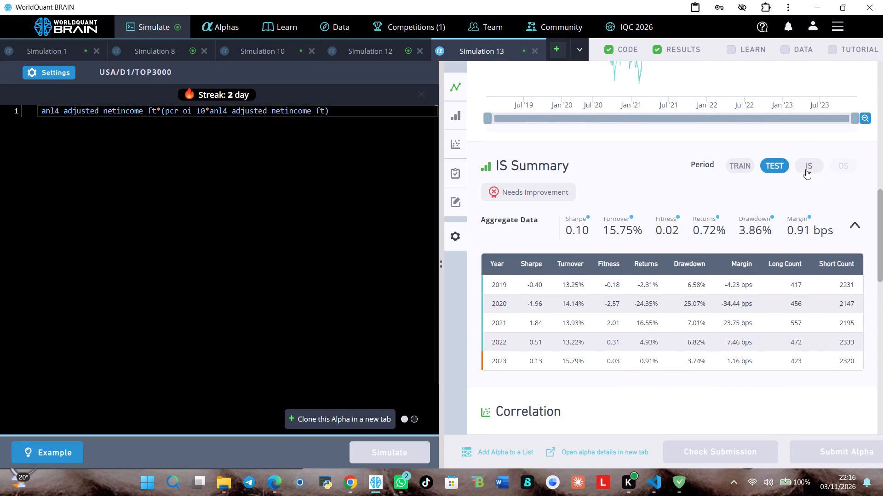
click(806, 169)
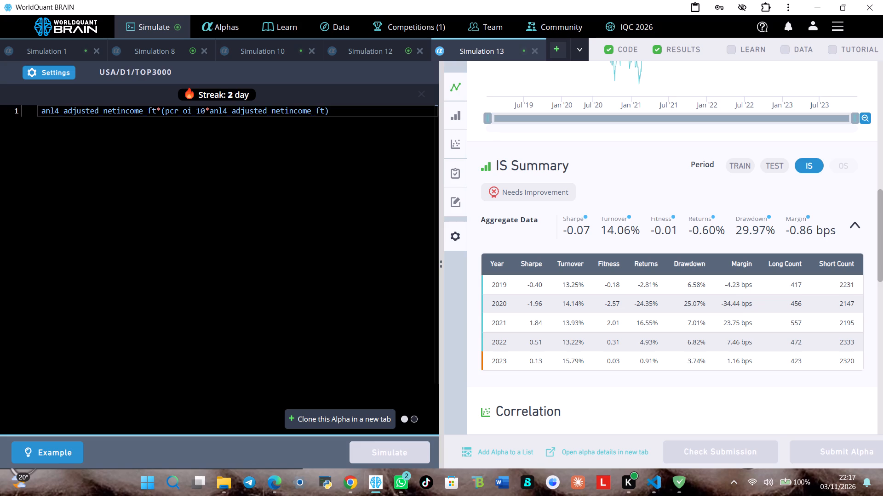
Show the test period for Simulation 12, set the IS summary to the IS period, and review the failed IS tests.
click(379, 50)
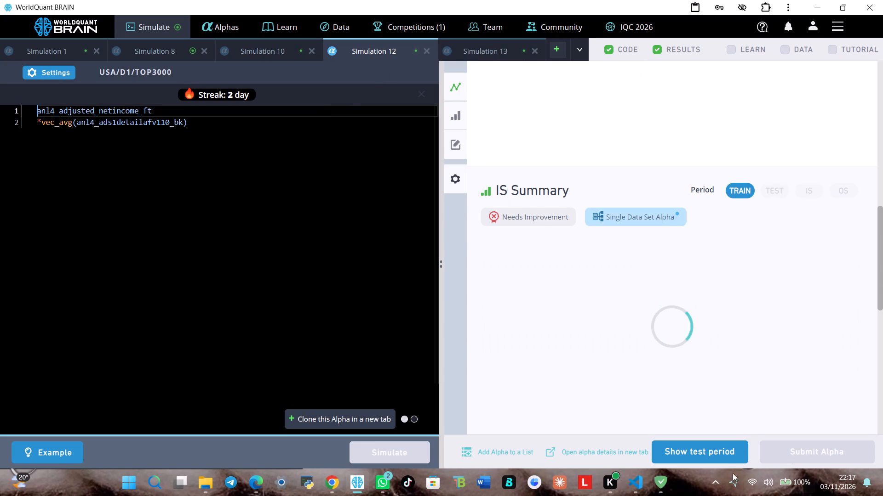
click(718, 453)
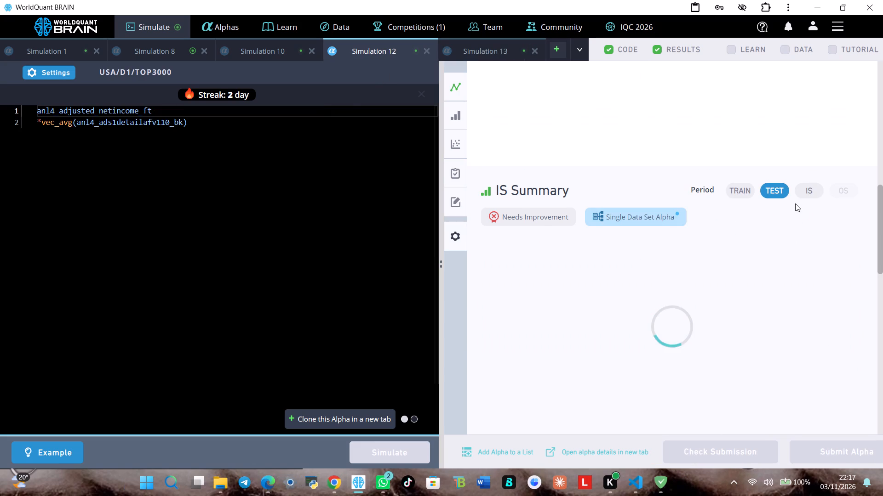
click(806, 192)
scroll(766, 222, down, 3)
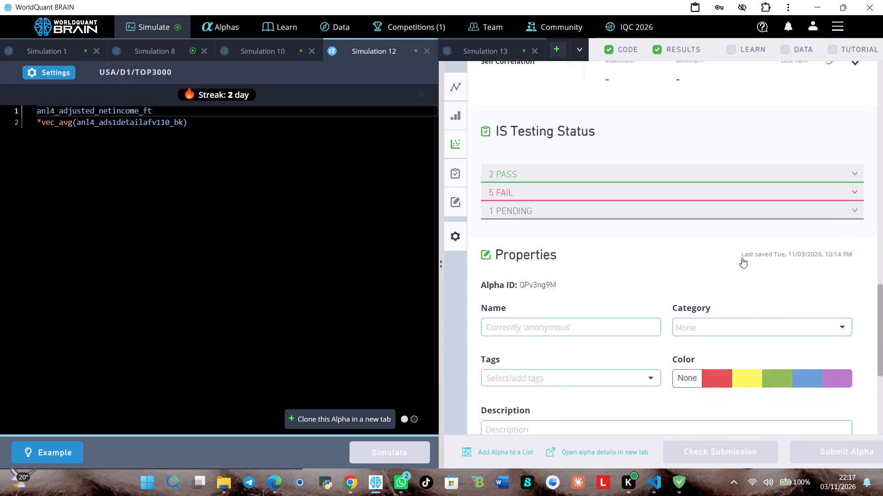
scroll(688, 274, up, 2)
click(693, 196)
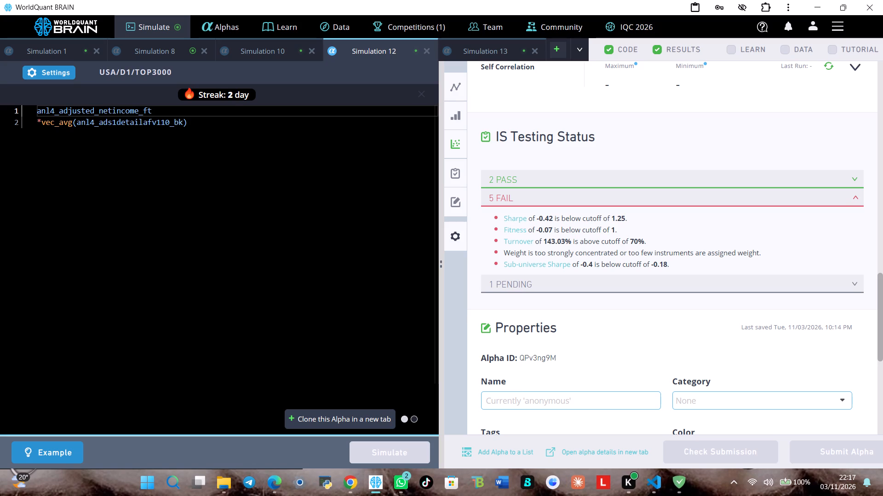
Show the test period for Simulation 8 and examine the IS summary for the IS period.
click(181, 45)
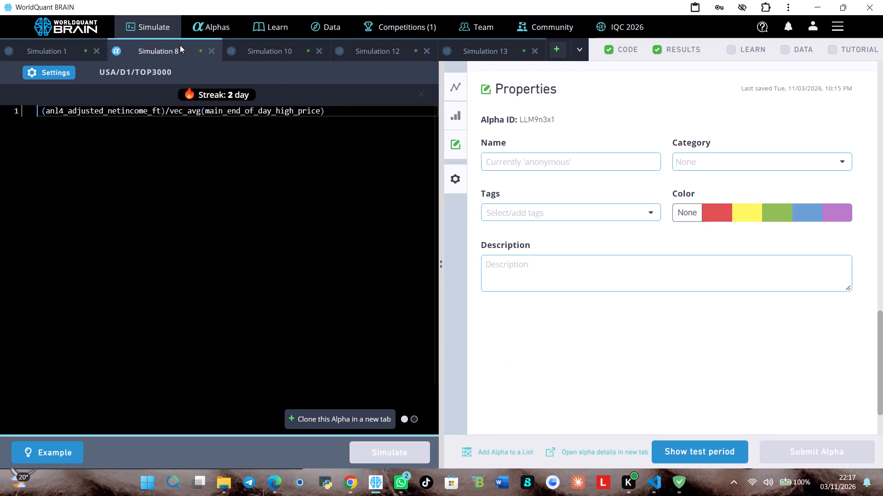
click(677, 447)
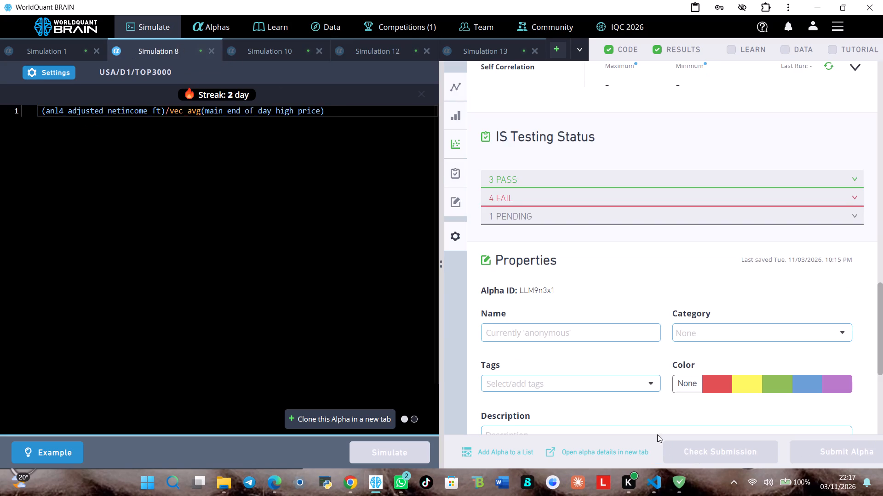
scroll(667, 399, up, 8)
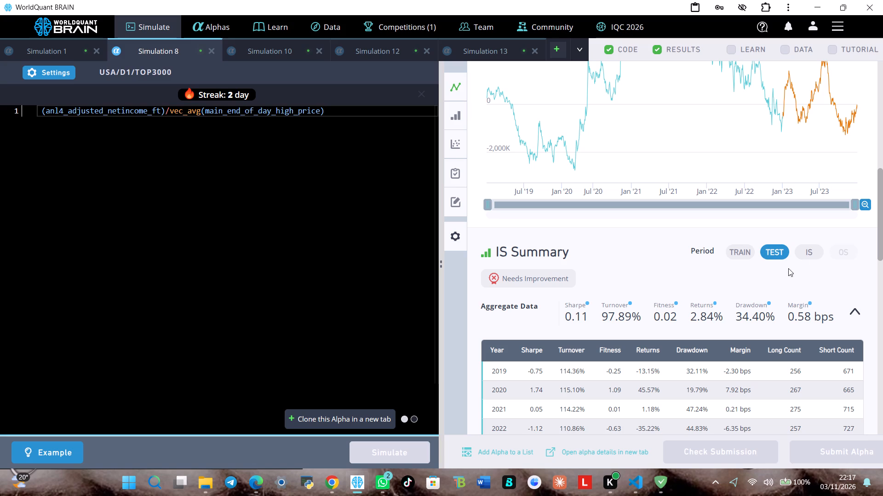
click(809, 254)
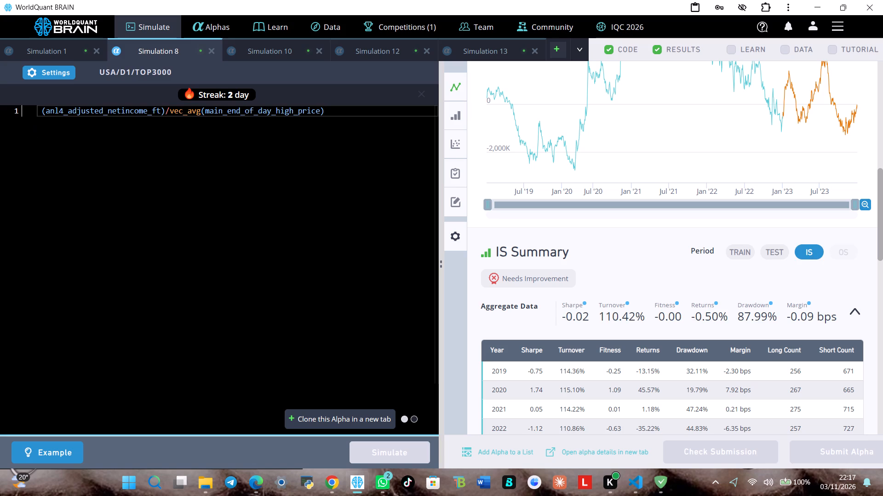
Replace Simulation 8's vec_avg denominator with pcr_oi_10 inside the parentheses, giving (anl4_adjusted_netincome_ft/pcr_oi_10), and simulate it.
click(321, 110)
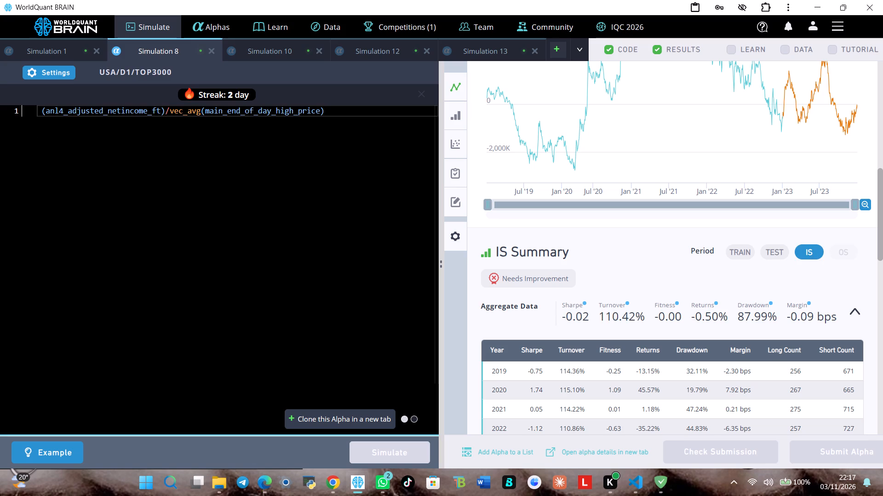
key(BackSpace)
key(BackSpace)
key(BackSpace)
key(BackSpace)
key(BackSpace)
key(BackSpace)
key(BackSpace)
key(BackSpace)
key(BackSpace)
key(BackSpace)
key(BackSpace)
key(BackSpace)
key(BackSpace)
key(BackSpace)
key(BackSpace)
key(BackSpace)
key(BackSpace)
key(BackSpace)
key(BackSpace)
key(BackSpace)
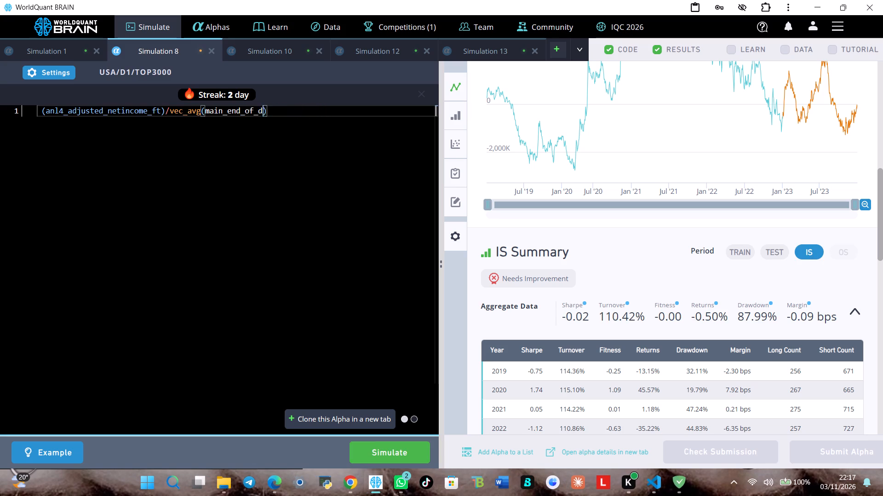
key(BackSpace)
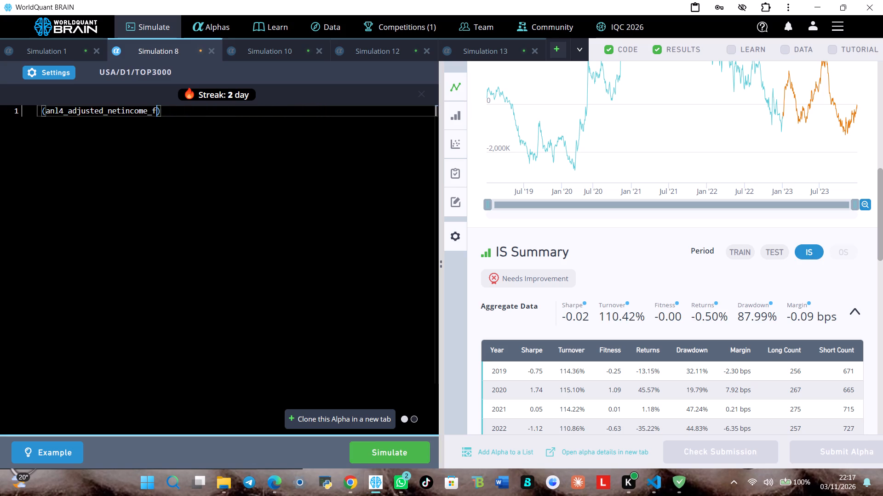
key(t)
key(slash)
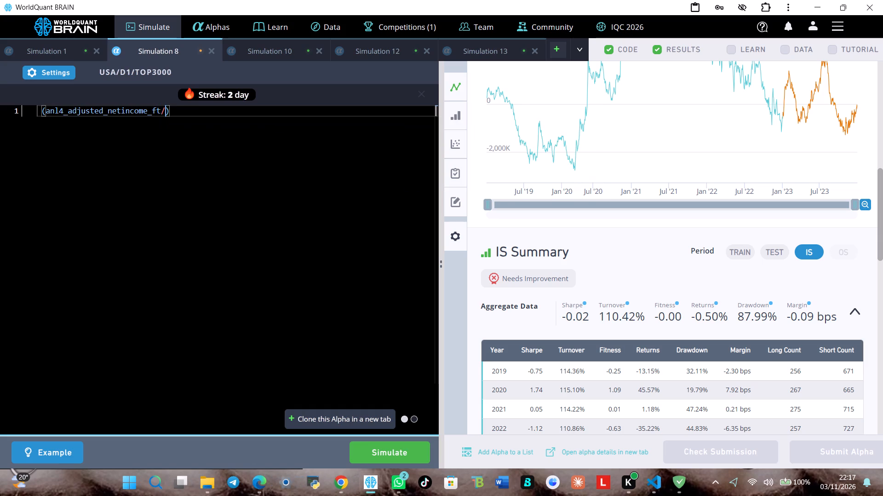
key(p)
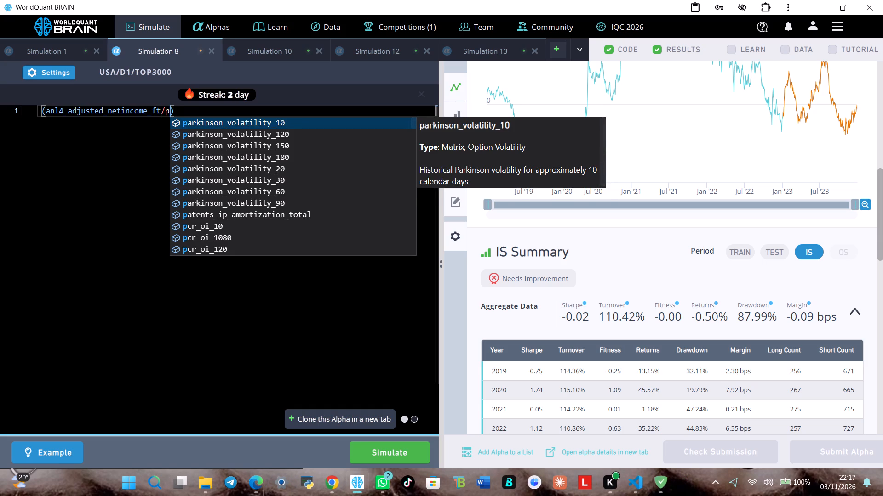
key(c)
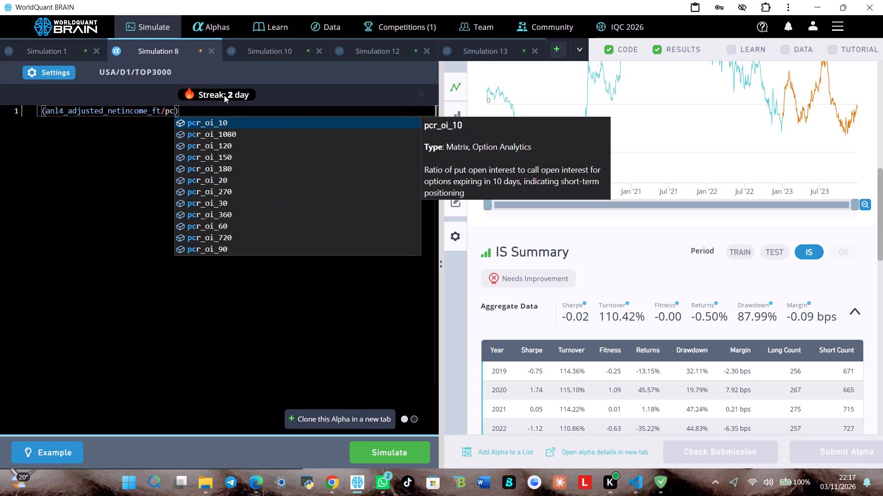
click(228, 121)
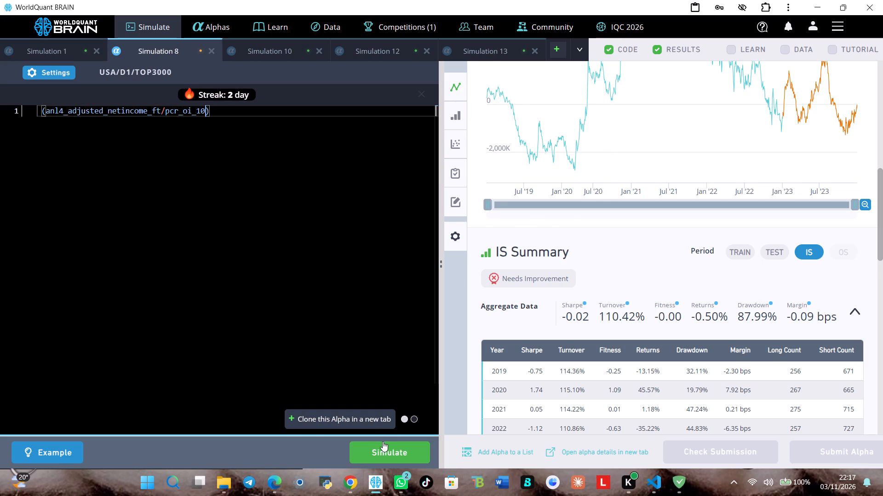
click(382, 442)
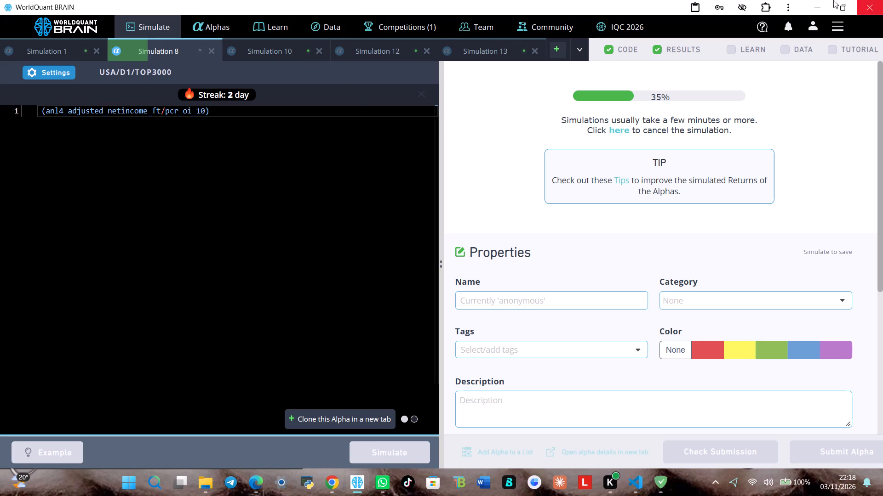
Minimise the WorldQuant BRAIN window.
click(809, 0)
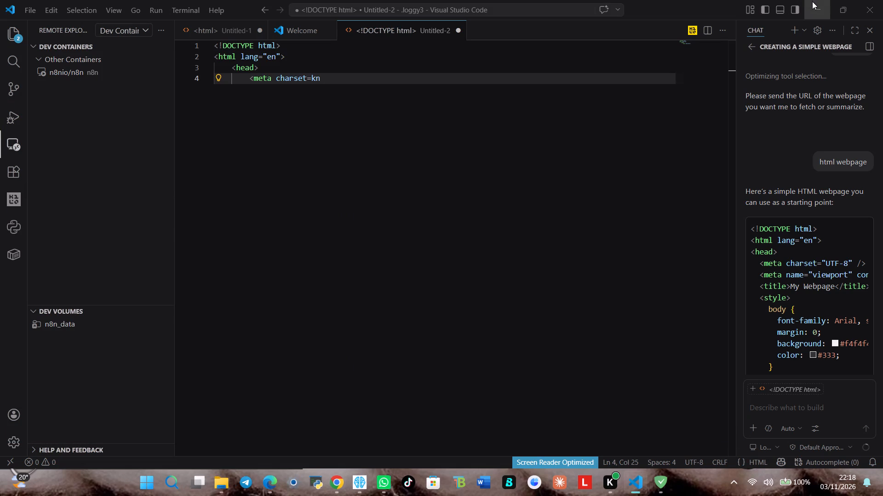
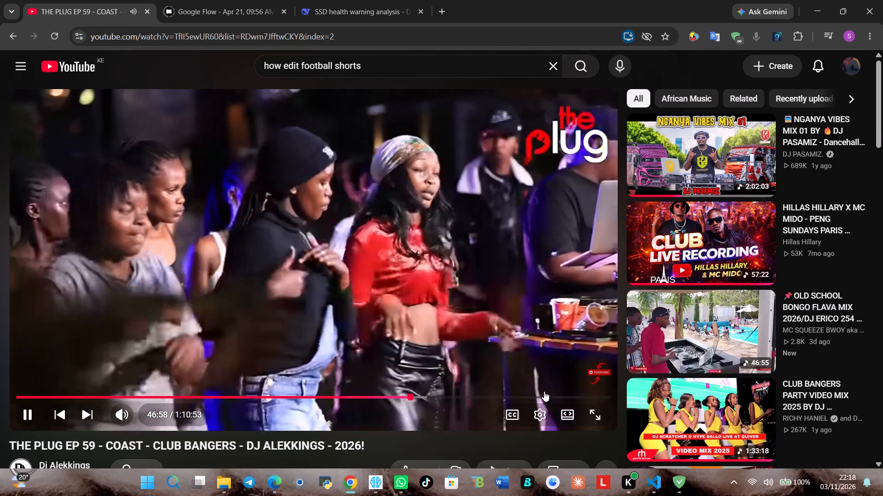
Switch back to WorldQuant BRAIN and show the test period for Simulation 8's (anl4_adjusted_netincome_ft/pcr_oi_10) alpha.
click(373, 481)
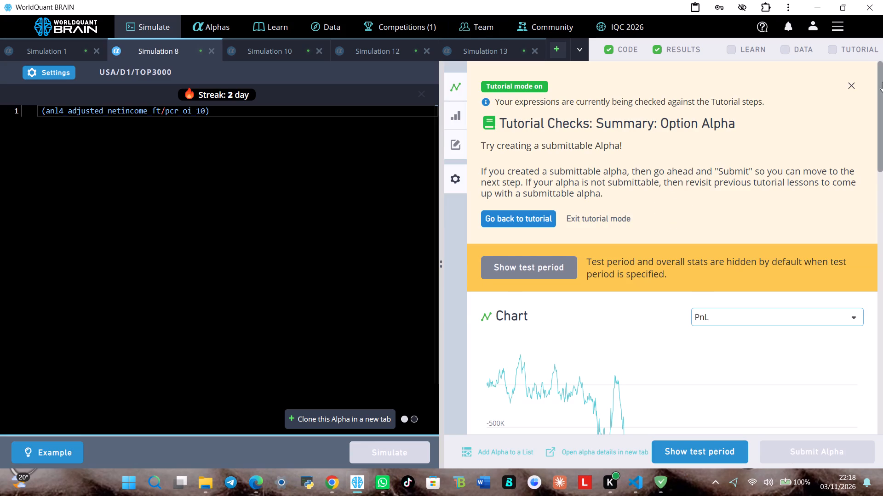
click(706, 453)
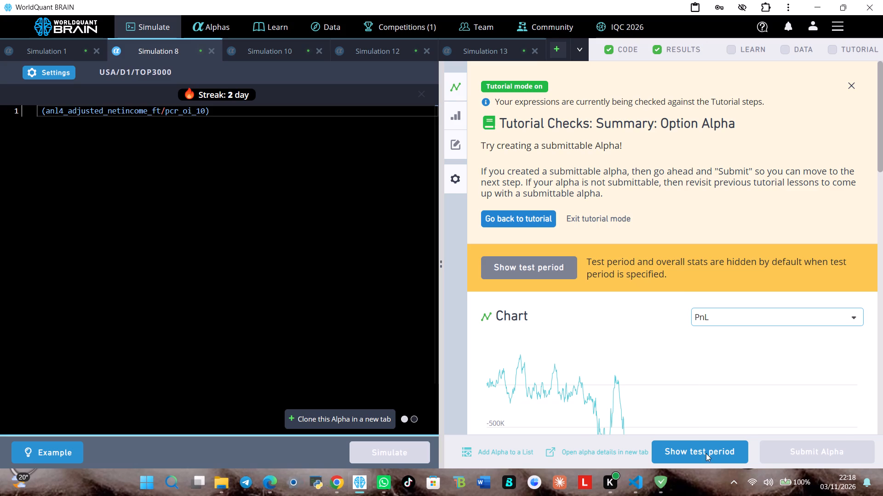
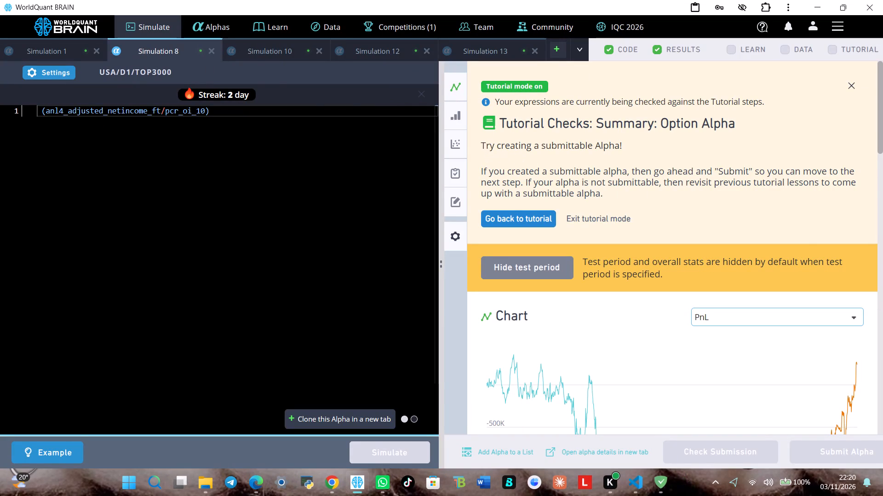
Examine the PnL chart of Simulation 8's alpha with the test period shown.
scroll(461, 118, down, 3)
scroll(633, 272, down, 2)
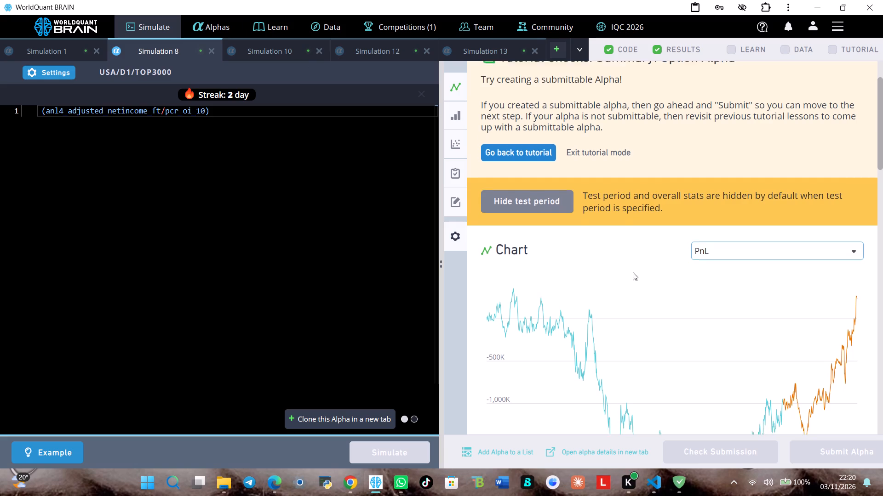
Examine the IS Summary of Simulation 8's alpha, including its aggregate data and yearly performance table.
scroll(633, 272, down, 1)
scroll(573, 260, down, 3)
scroll(499, 226, down, 3)
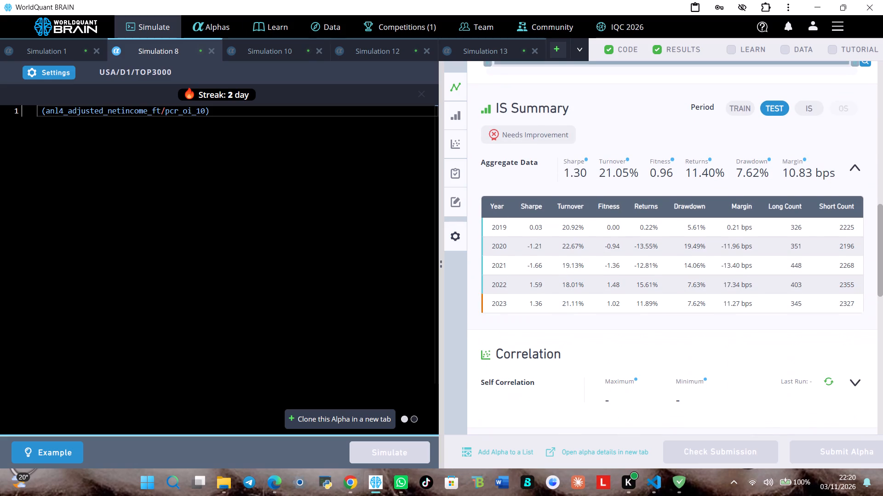
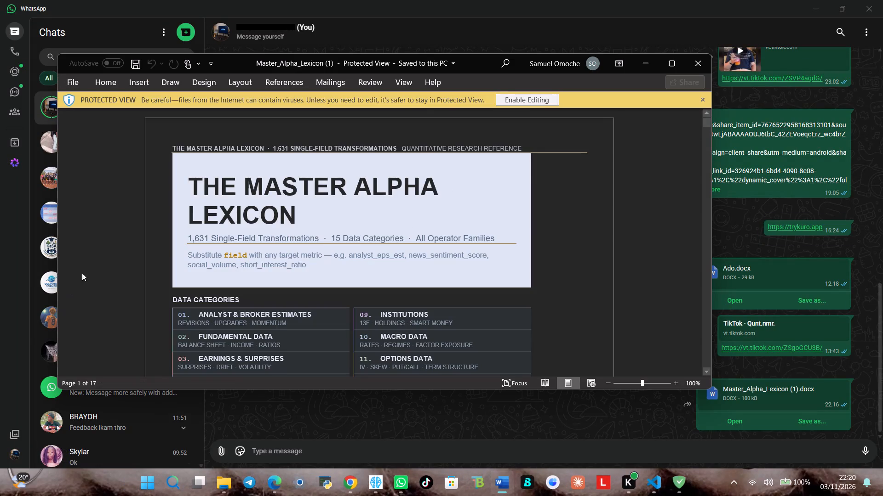
Enable editing for the protected Master_Alpha_Lexicon (1) document.
click(552, 104)
Examine the lexicon's data categories, operator families and the formulas for analyst and broker estimate fields.
scroll(608, 216, down, 2)
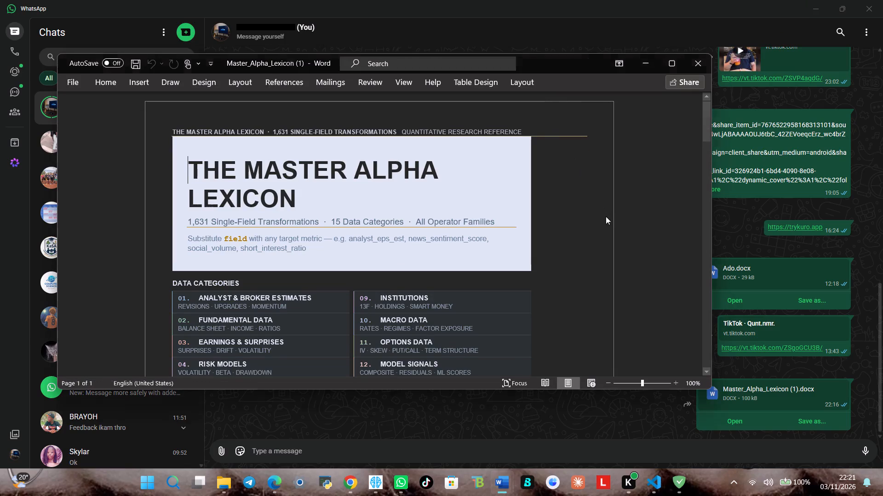
scroll(606, 216, down, 1)
scroll(331, 287, down, 5)
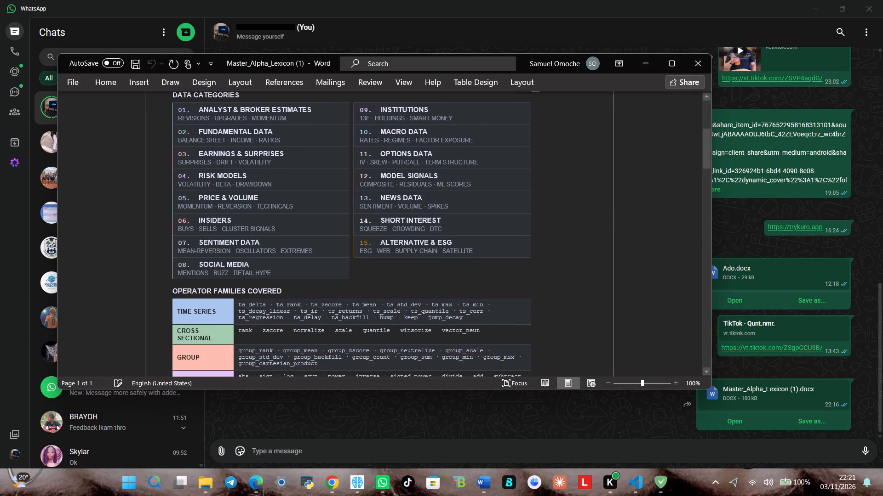
scroll(342, 286, down, 5)
scroll(342, 290, down, 17)
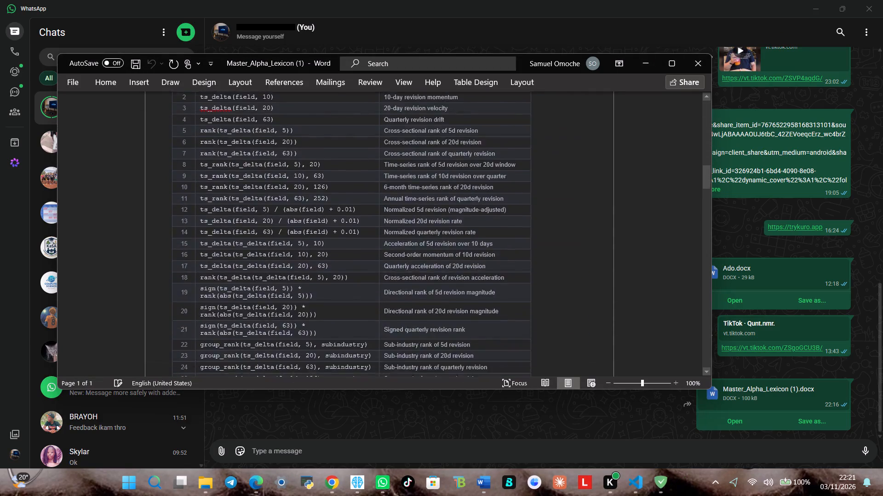
scroll(350, 297, down, 20)
scroll(350, 297, down, 16)
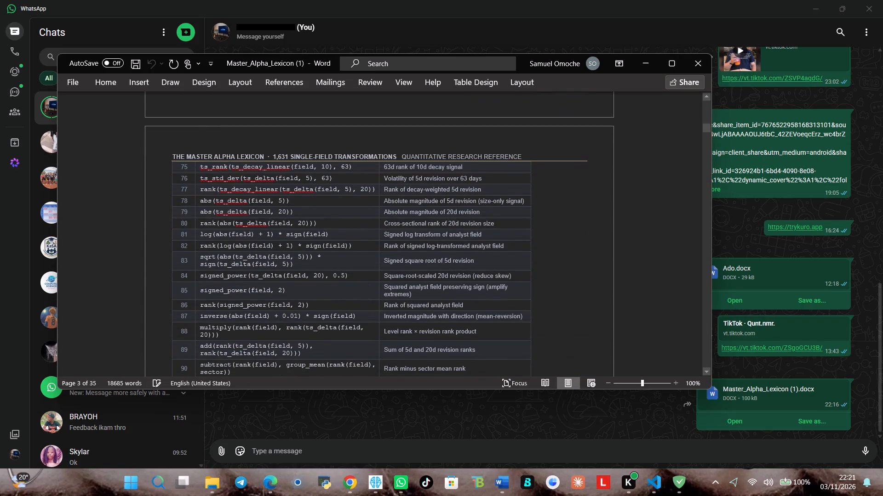
scroll(400, 307, down, 10)
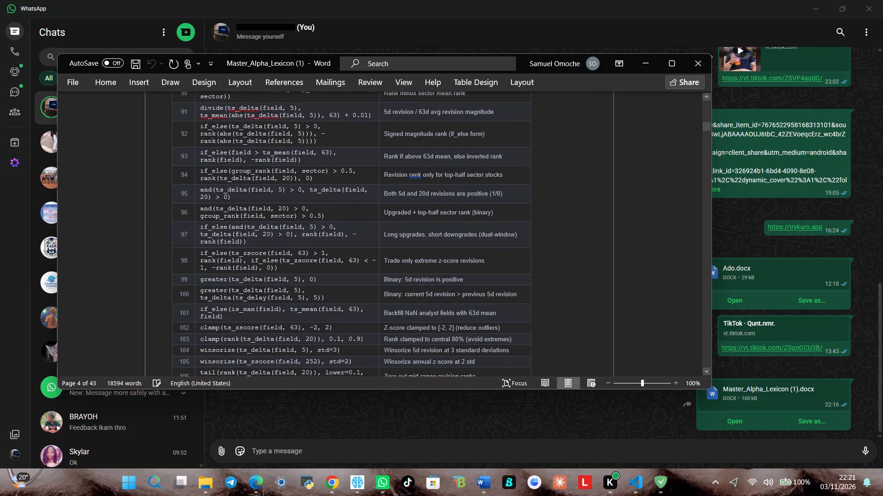
scroll(410, 314, down, 13)
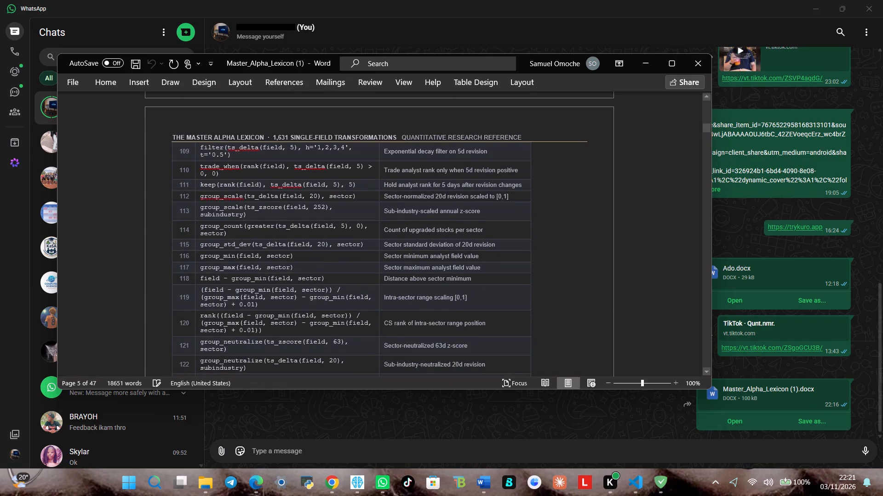
Examine the formula expressions and signal descriptions in section 02, Fundamental Data.
scroll(413, 315, down, 14)
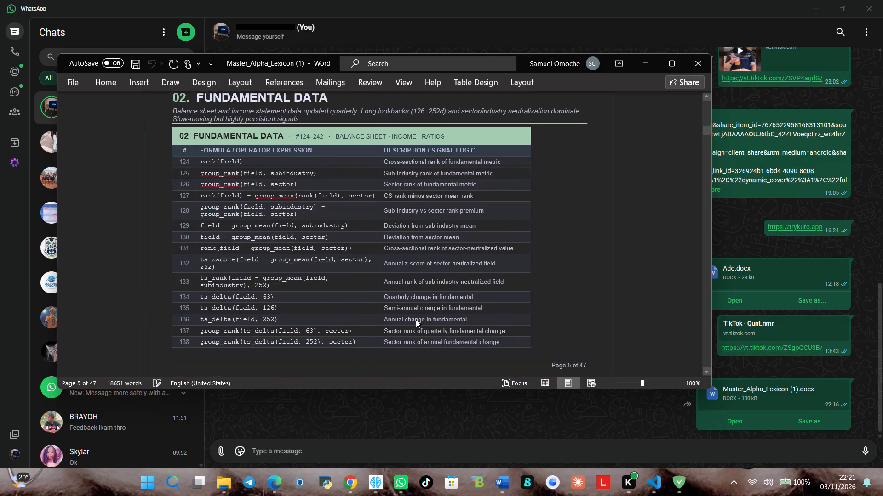
scroll(416, 319, down, 15)
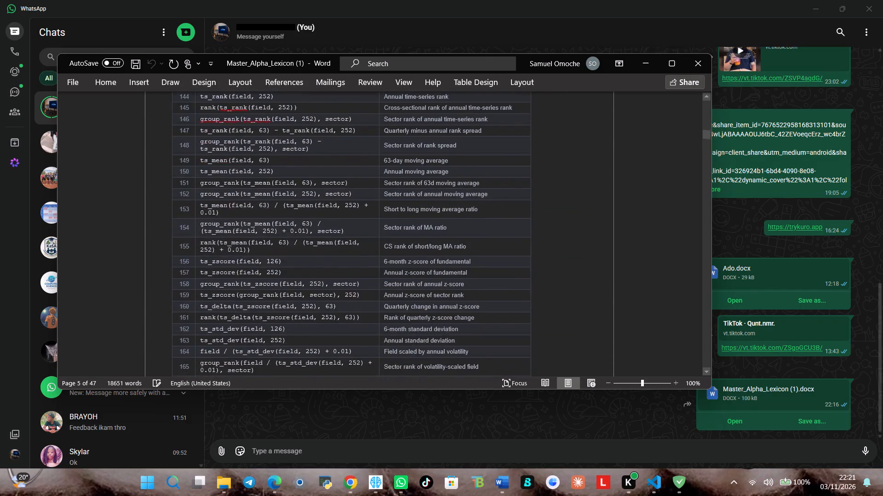
scroll(406, 333, down, 8)
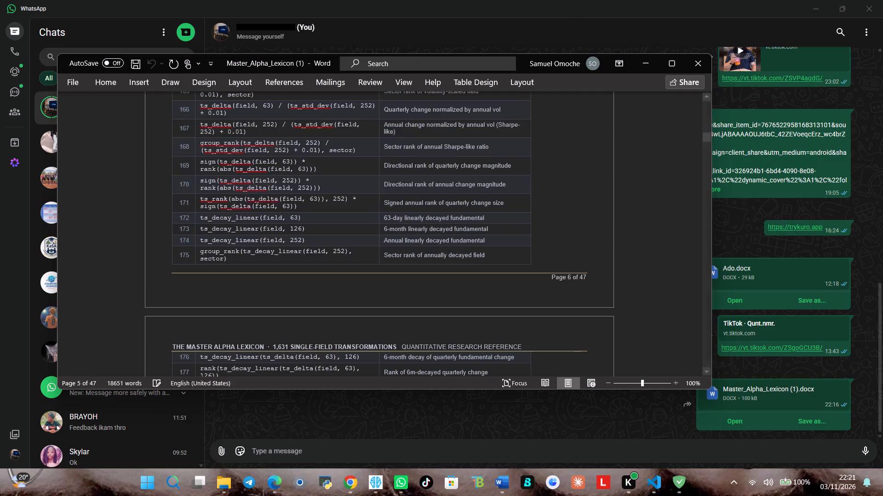
scroll(377, 236, down, 9)
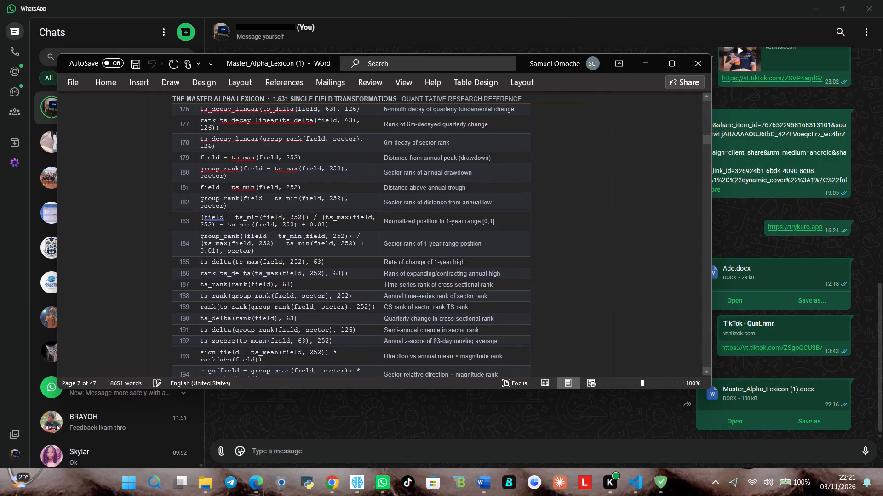
scroll(355, 241, down, 12)
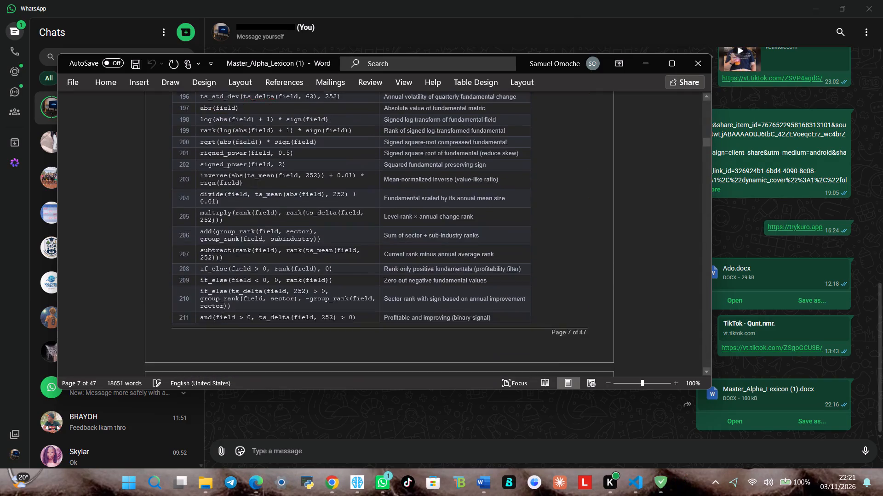
scroll(349, 247, down, 8)
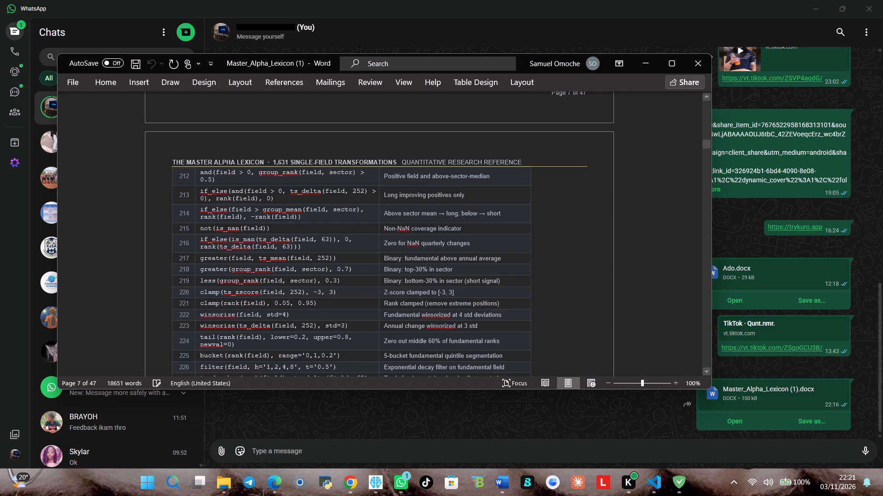
scroll(360, 247, down, 4)
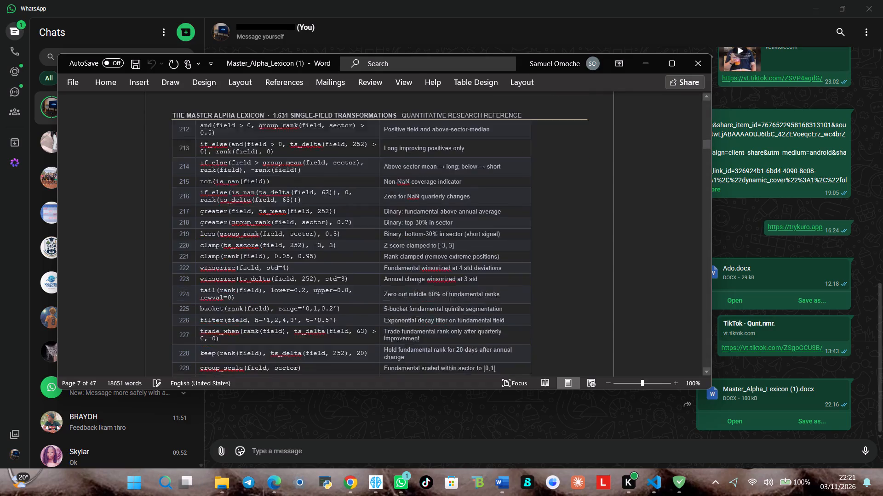
scroll(360, 247, down, 9)
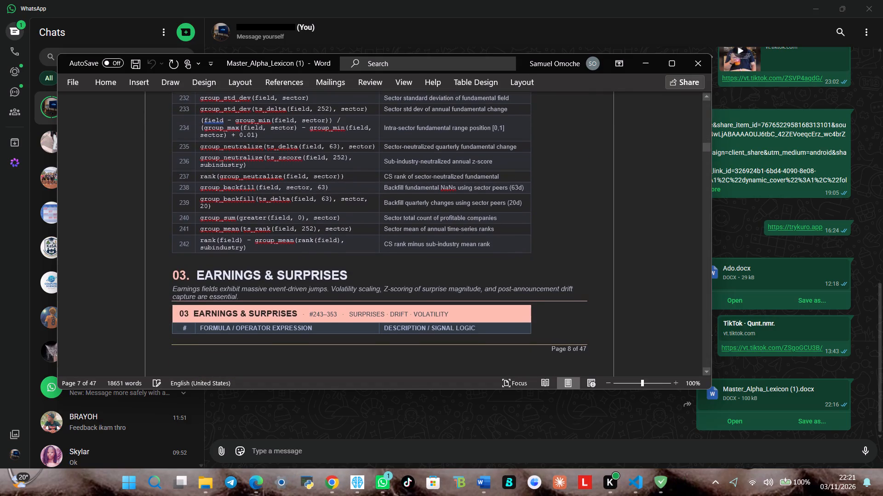
Examine the formula expressions and signal descriptions in section 03, Earnings & Surprises.
scroll(360, 250, down, 9)
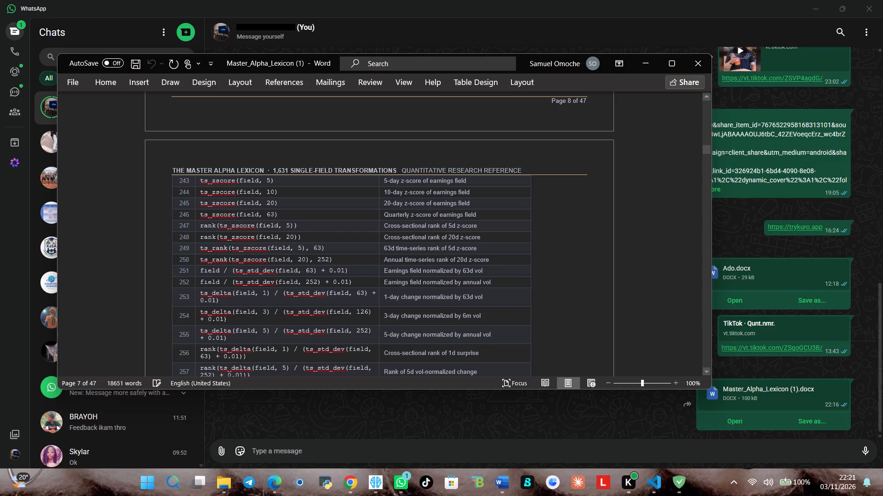
scroll(360, 251, down, 8)
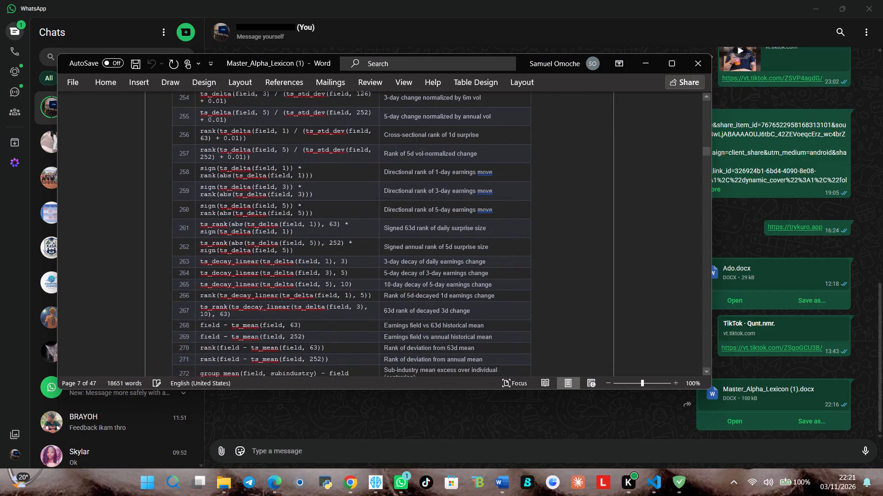
scroll(358, 253, down, 10)
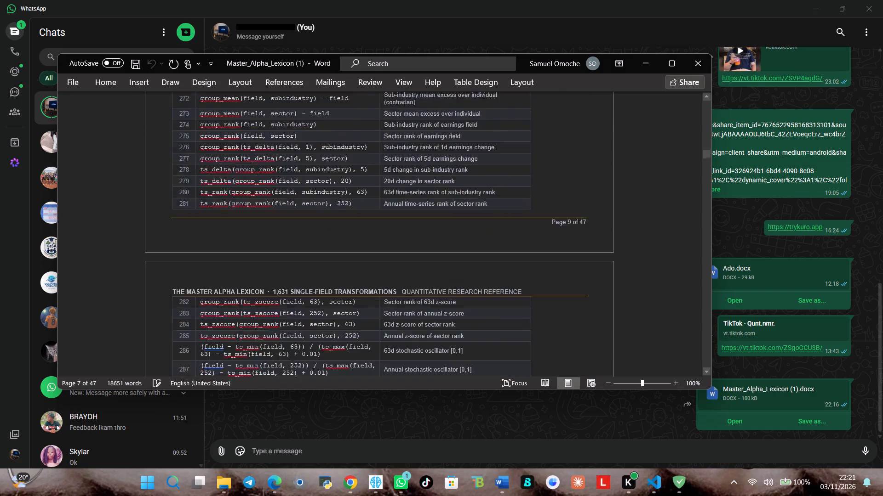
scroll(358, 253, down, 15)
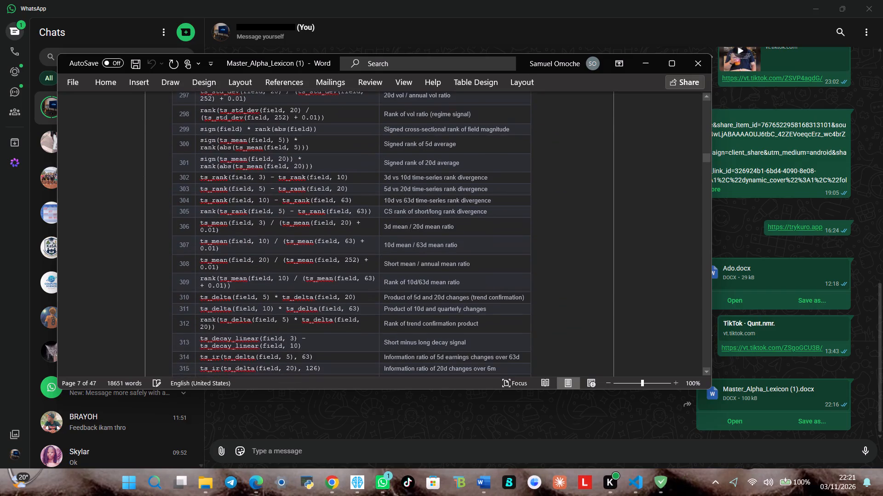
Read through the earnings and Risk Models formula tables in the Master_Alpha_Lexicon document in Word for alpha expression ideas.
scroll(355, 257, down, 12)
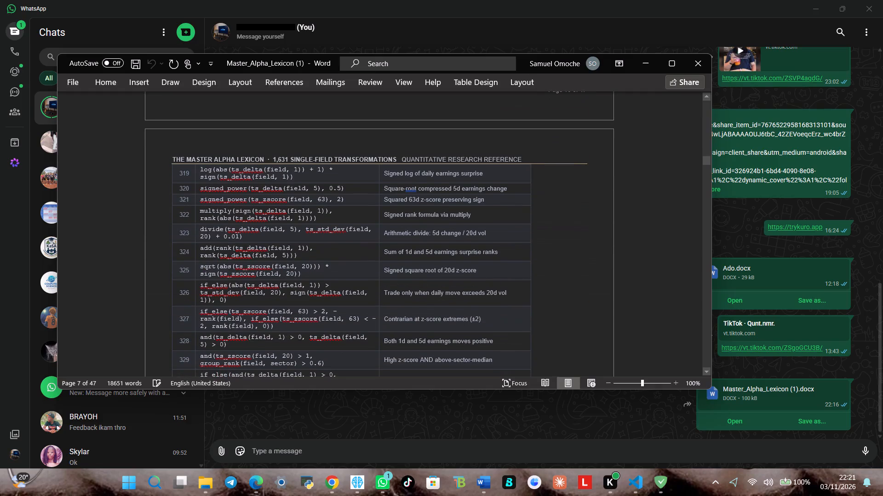
scroll(355, 256, down, 8)
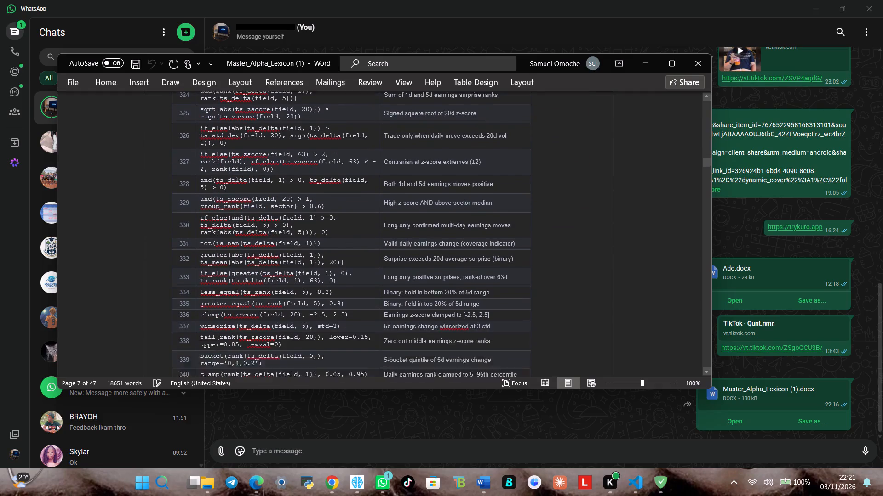
scroll(354, 257, down, 14)
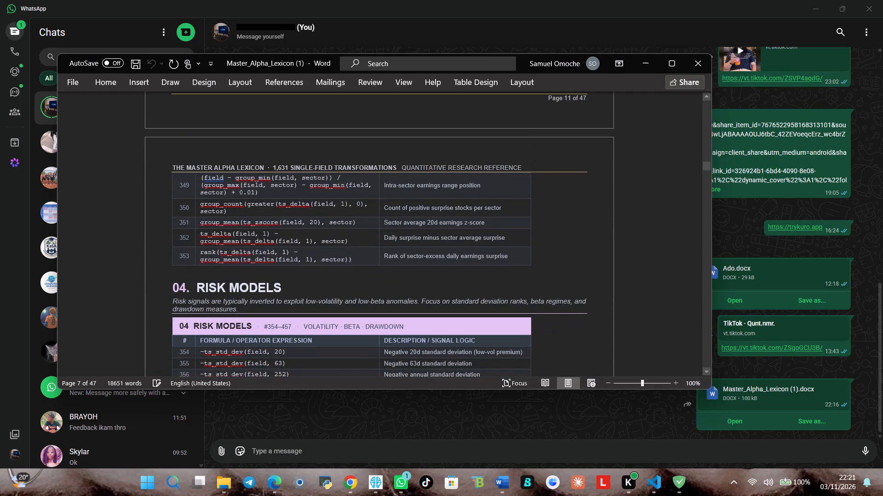
scroll(333, 269, down, 8)
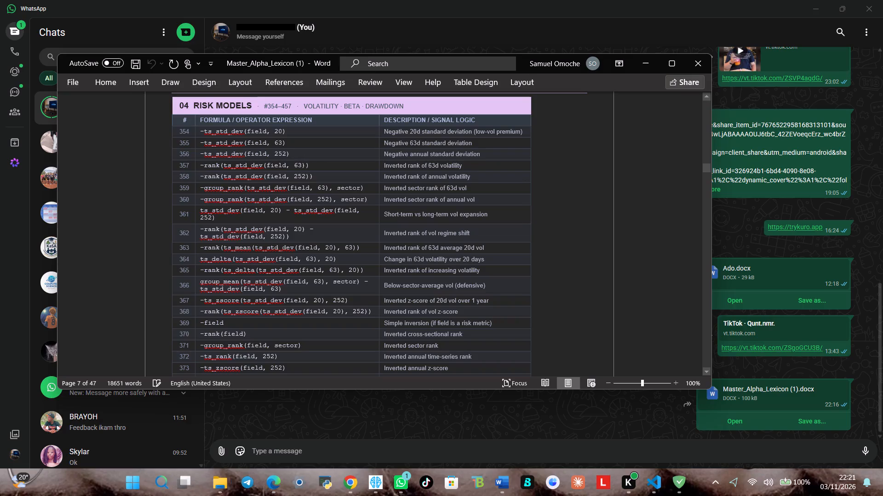
scroll(339, 268, down, 9)
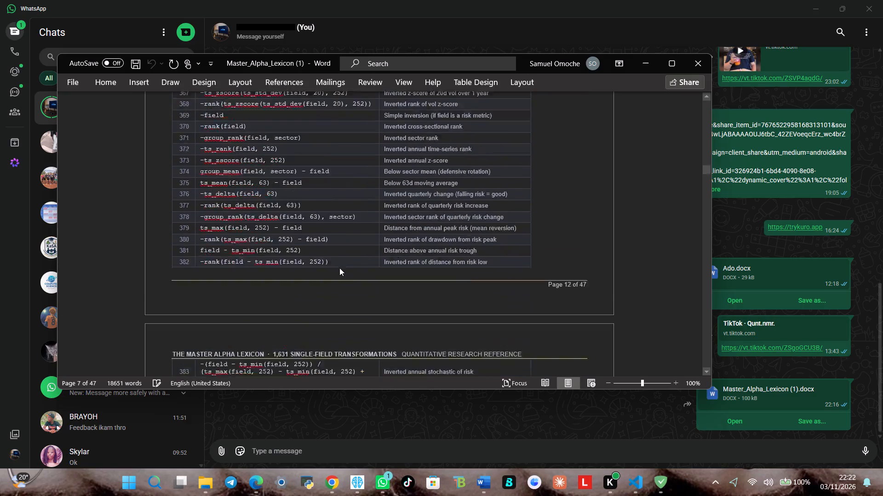
scroll(339, 268, down, 4)
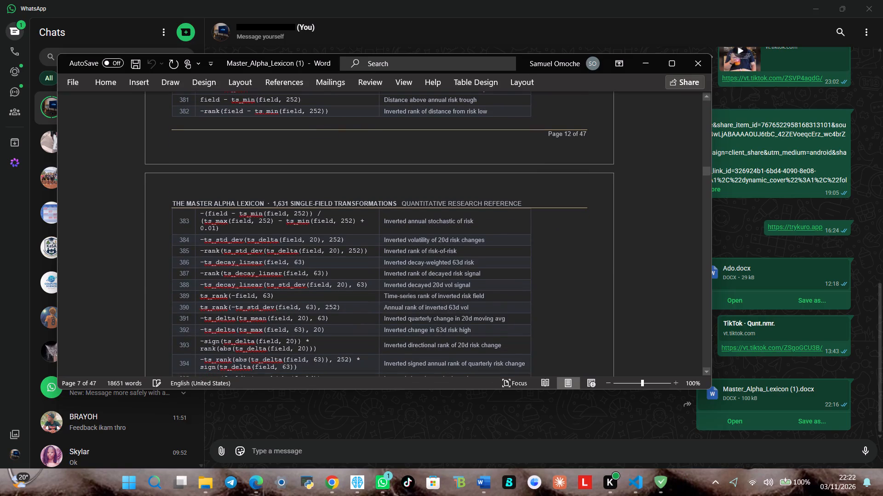
scroll(329, 251, down, 4)
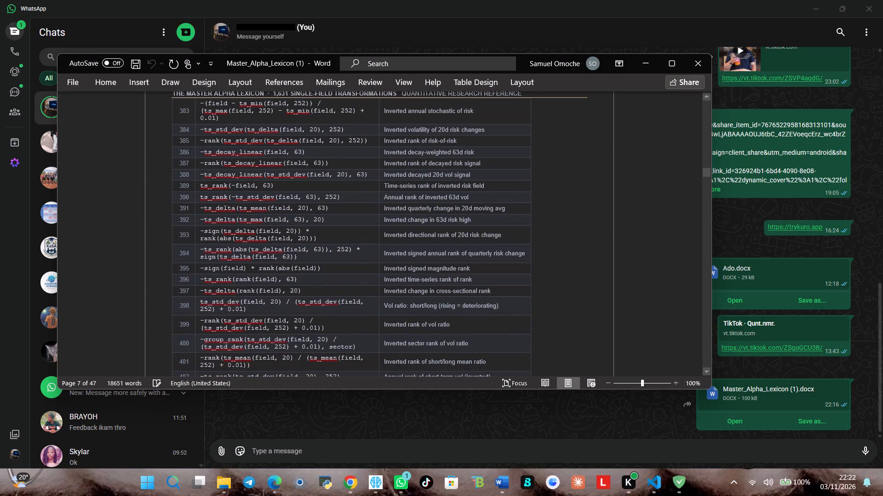
scroll(323, 267, down, 3)
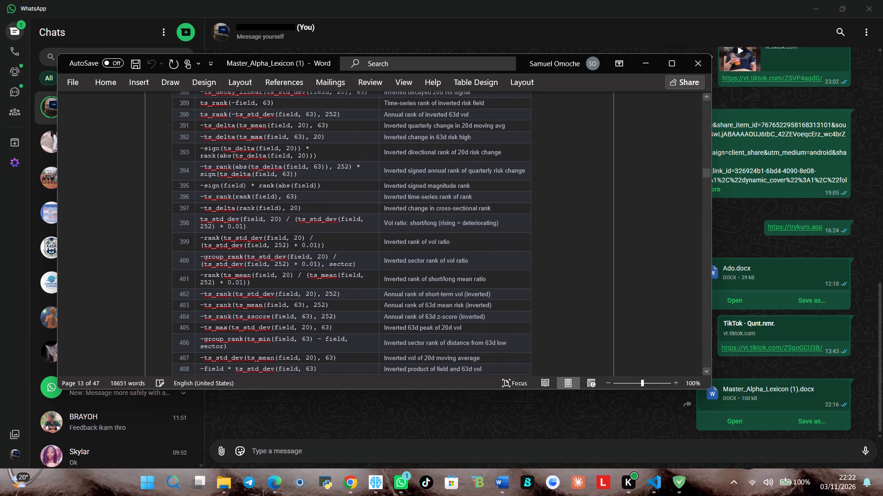
scroll(323, 266, down, 4)
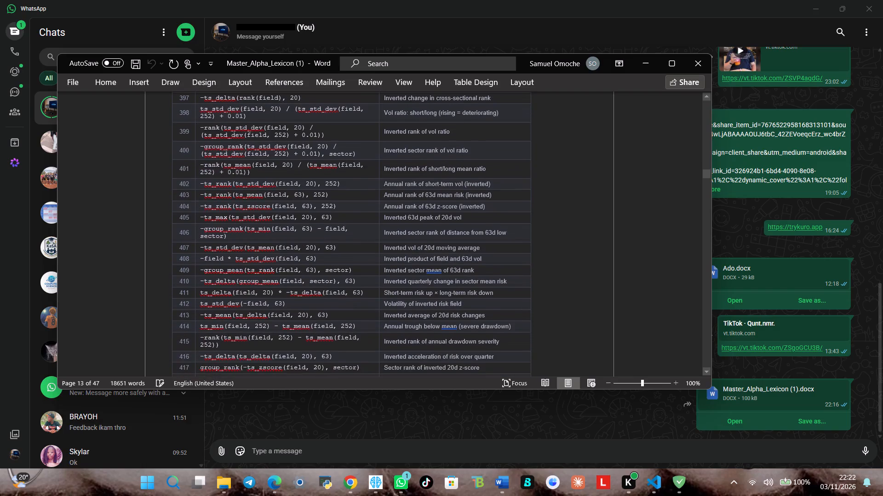
scroll(323, 266, down, 5)
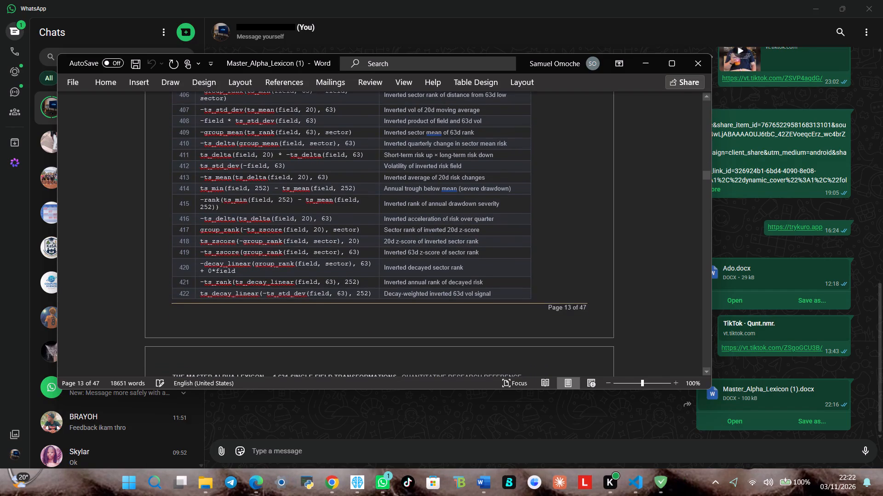
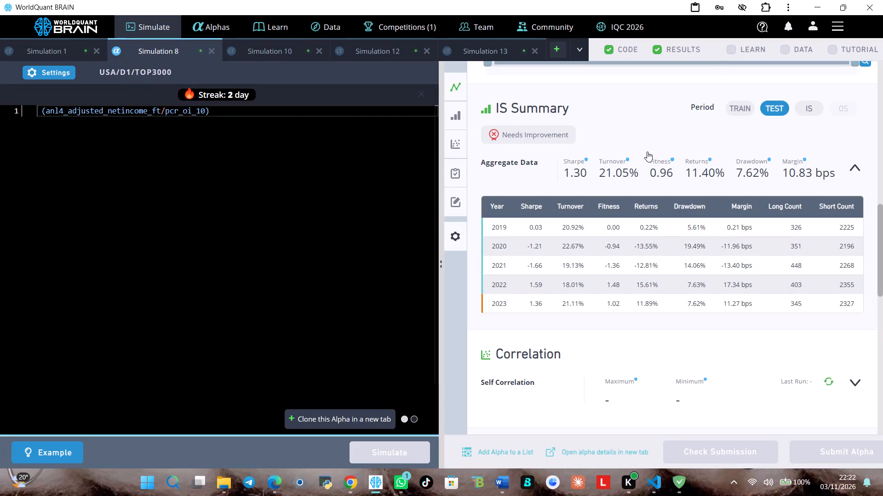
Show the IS-period summary for the Simulation 8 alpha.
click(812, 104)
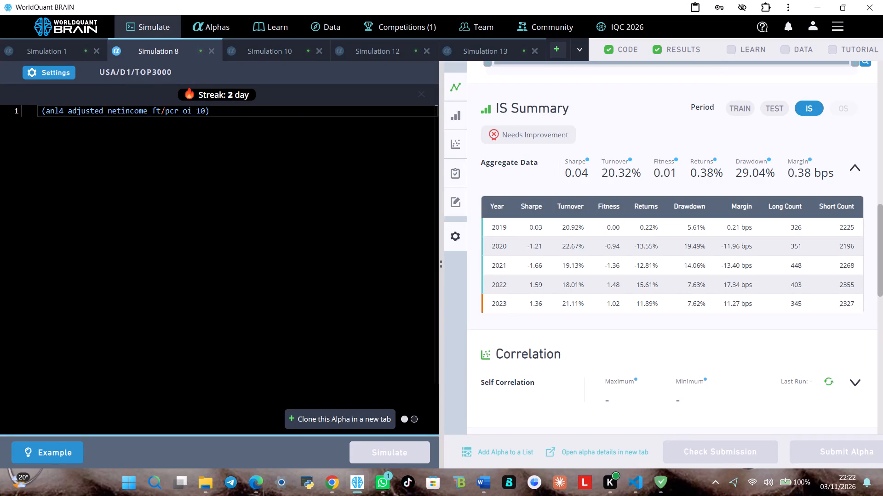
Change the Simulation 8 expression to (anl4_adjusted_netincome_ft*pcr_oi_10) and start its simulation.
click(166, 113)
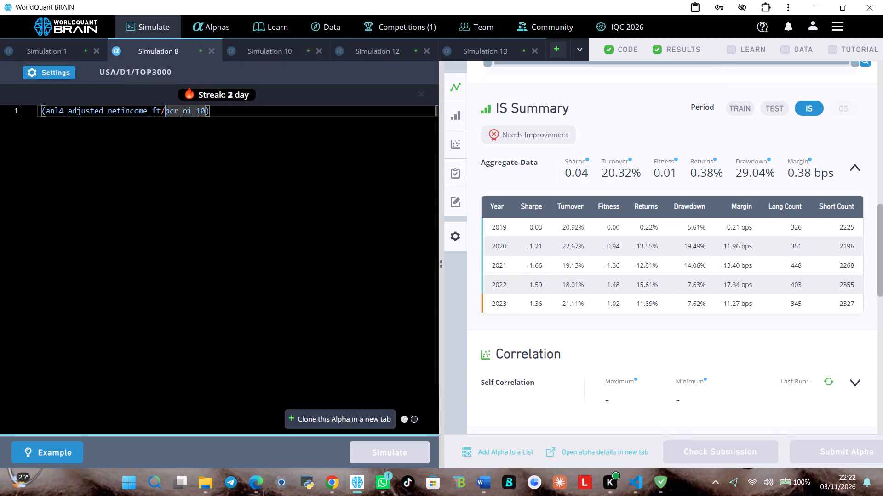
key(BackSpace)
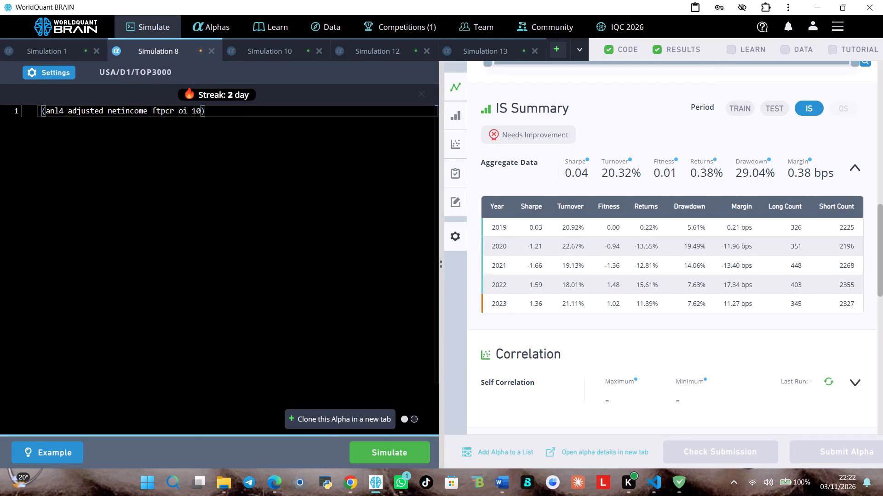
key(shift+asterisk)
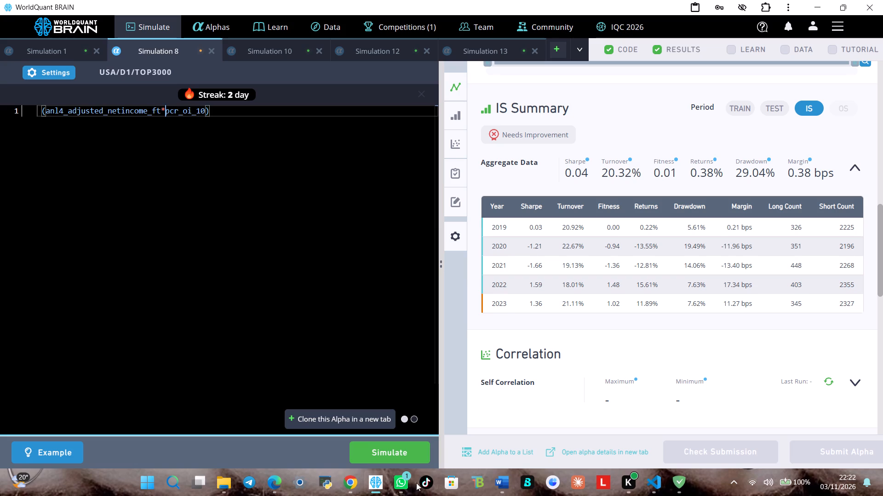
click(408, 454)
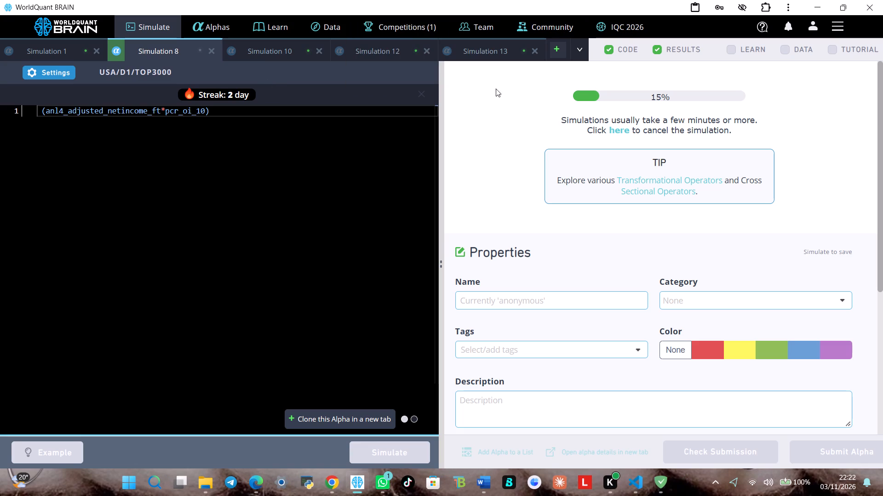
scroll(644, 186, up, 1)
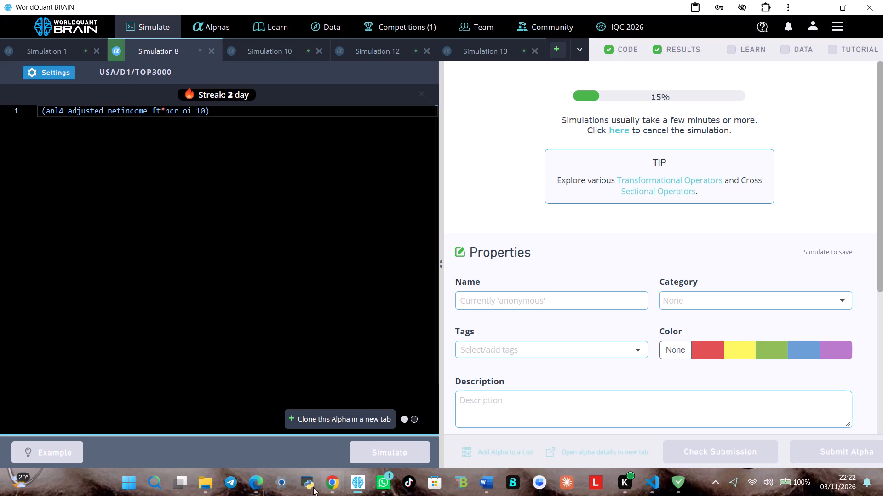
In File Explorer, look through Downloads, Documents and Pictures, and open the WORLD QUANT ALPHAS folder in Pictures.
click(205, 488)
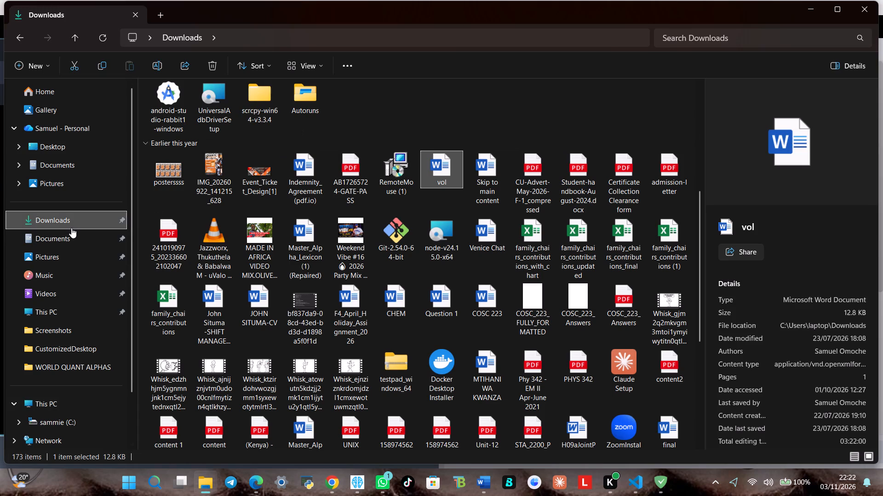
click(70, 227)
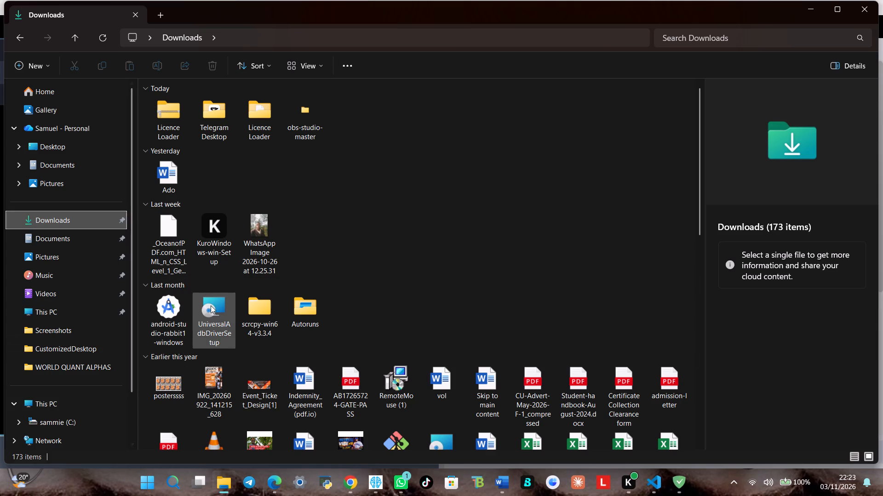
scroll(211, 305, down, 1)
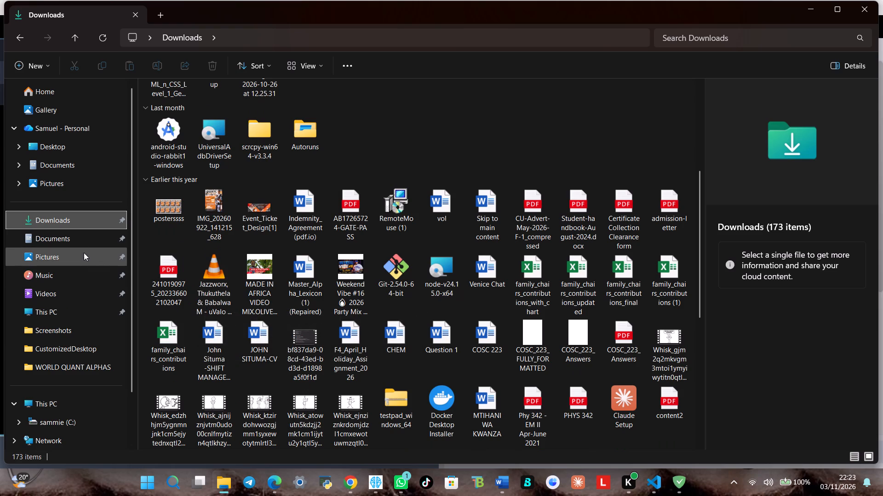
click(69, 221)
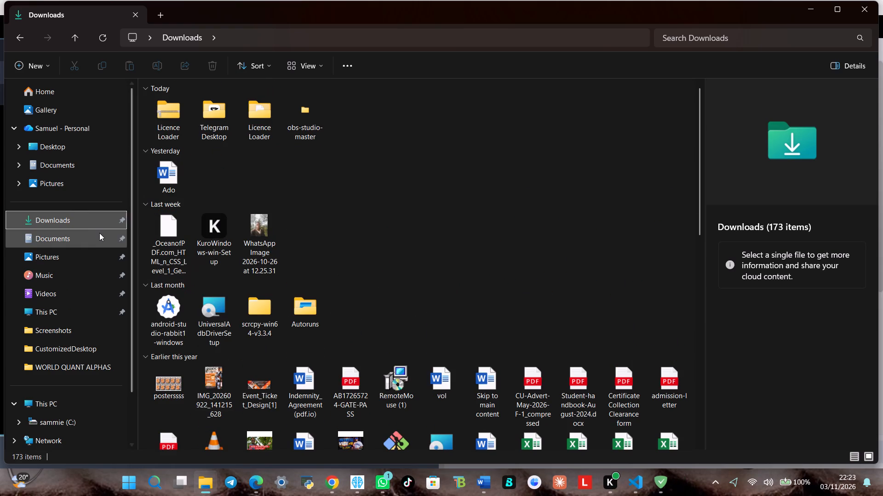
click(89, 242)
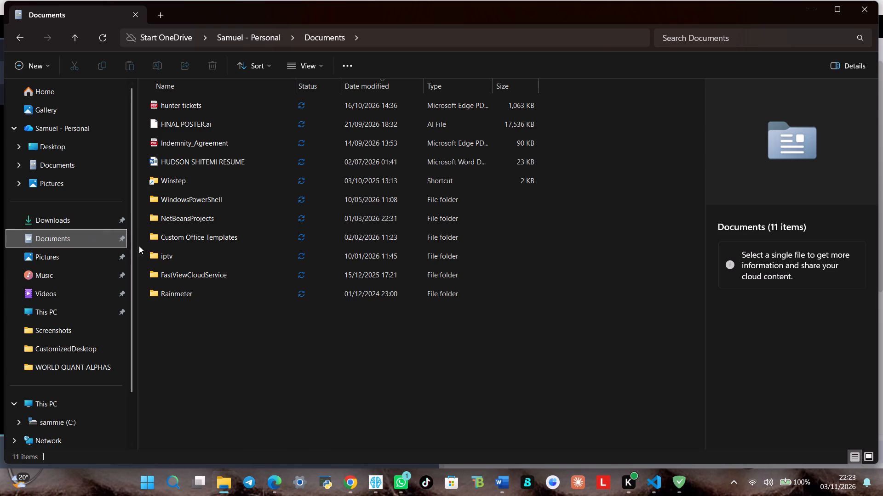
click(87, 220)
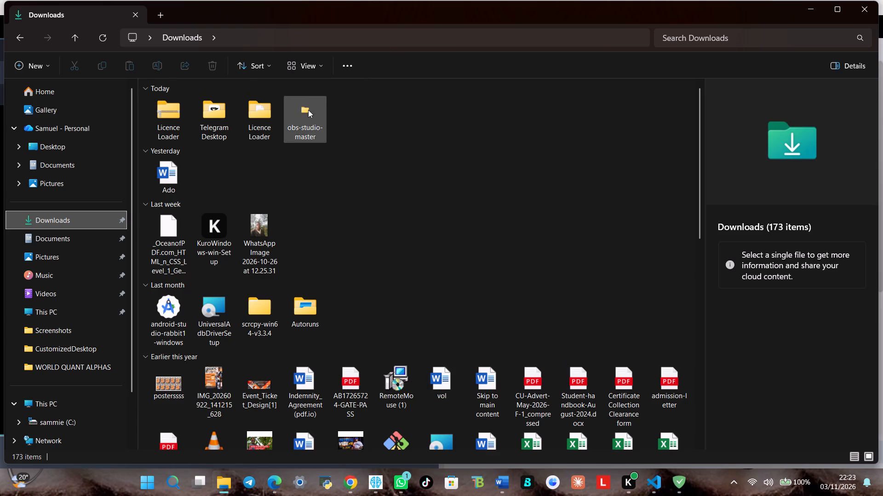
scroll(244, 192, down, 2)
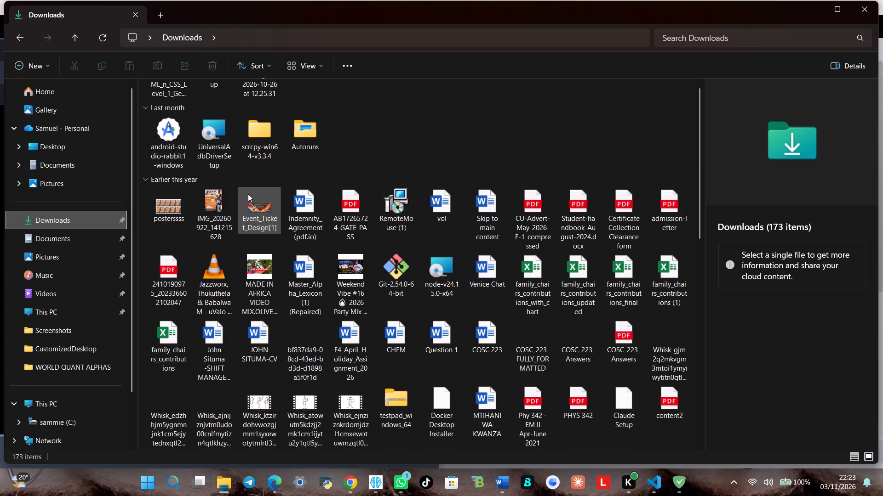
scroll(192, 225, up, 8)
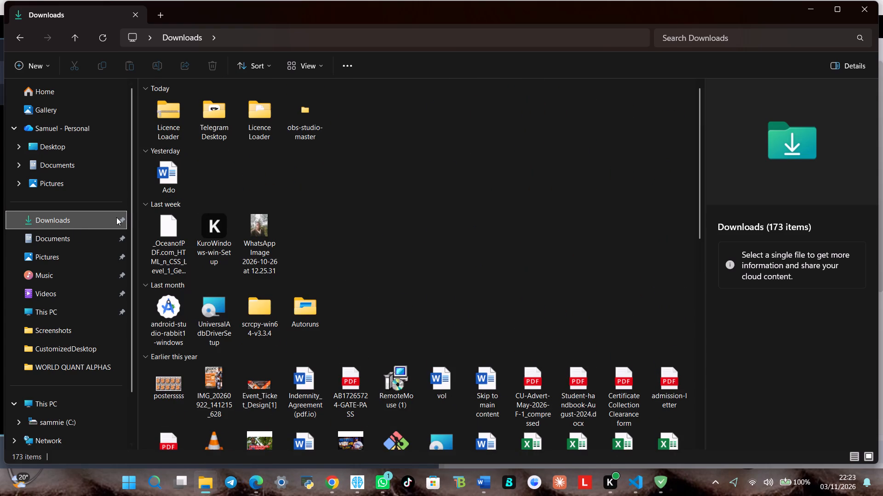
click(61, 254)
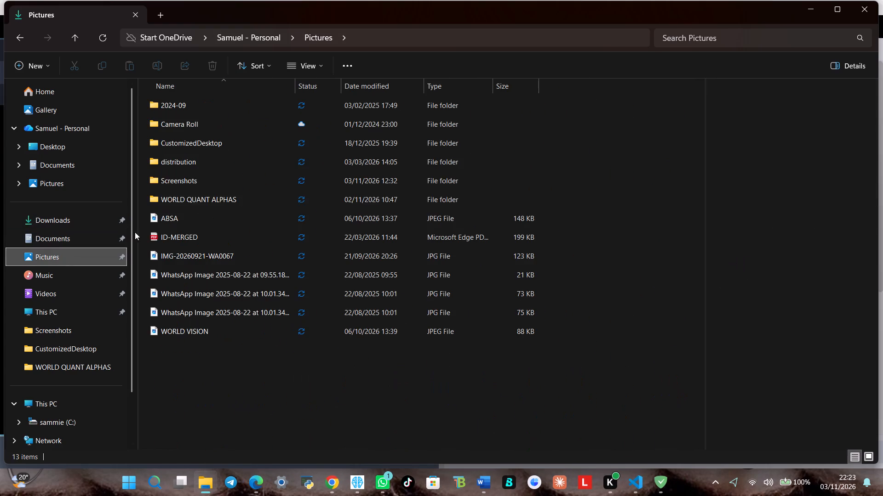
double_click(198, 197)
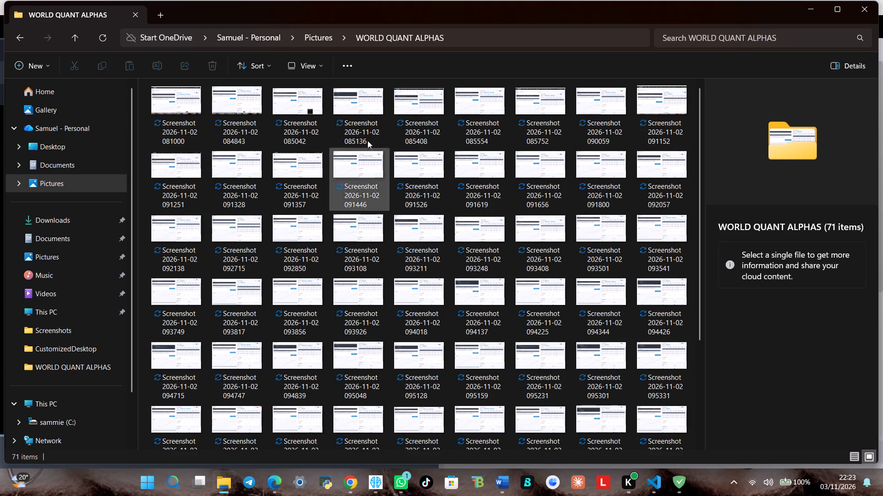
click(199, 112)
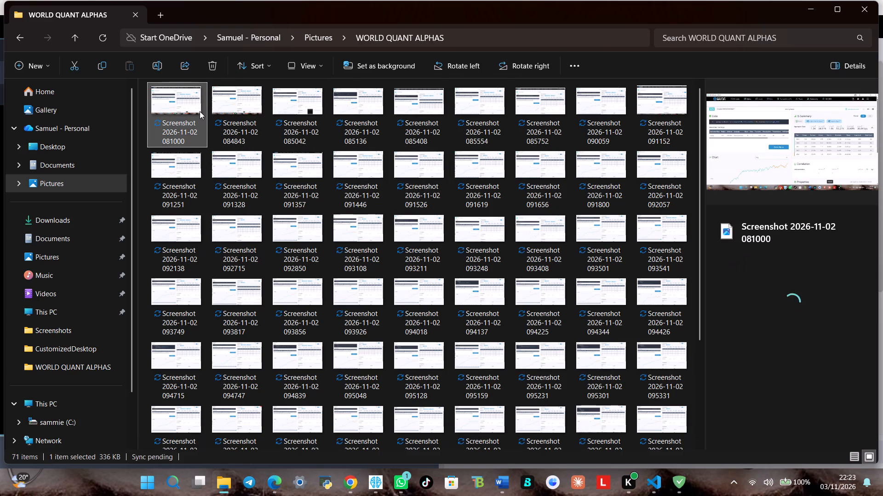
double_click(158, 94)
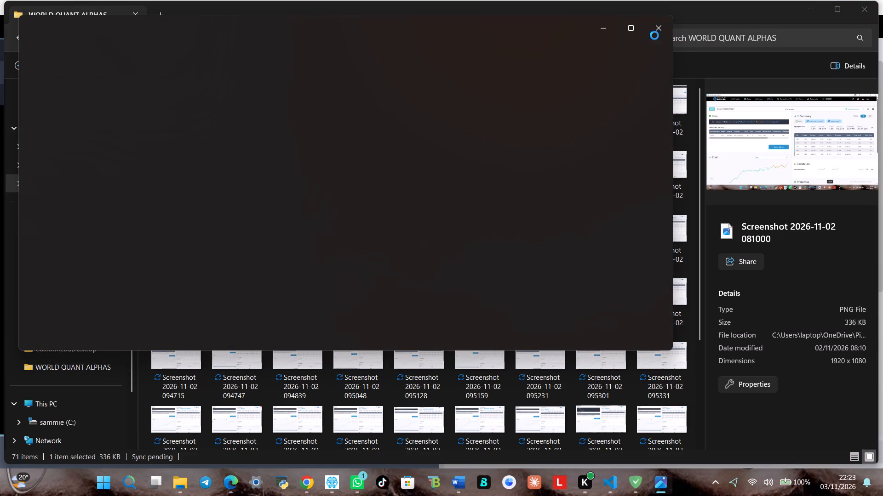
click(655, 28)
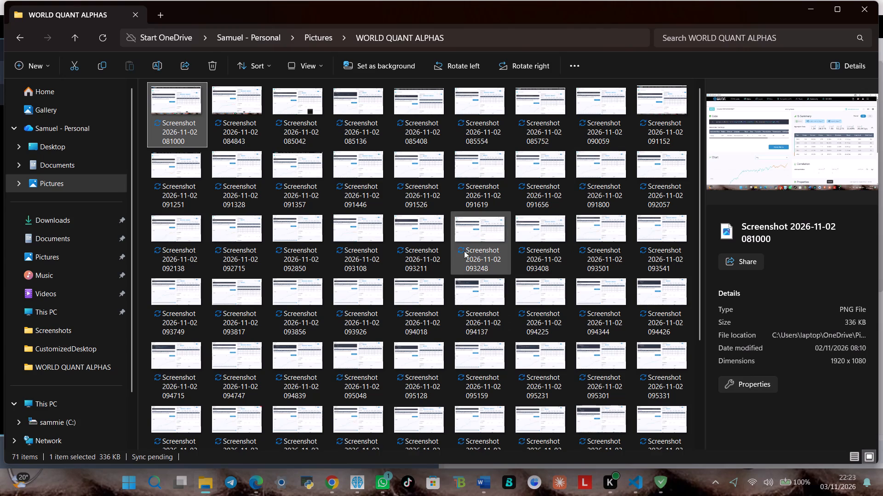
double_click(465, 230)
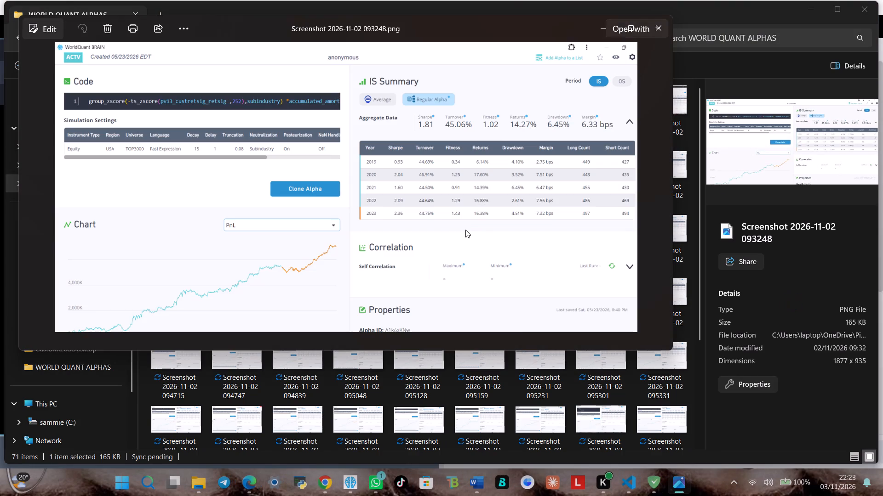
key(Right)
key(Right)
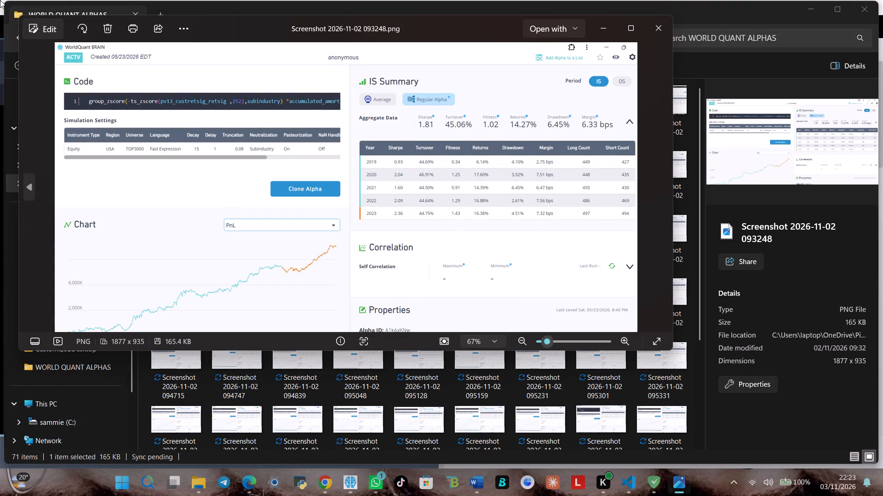
key(Right)
click(103, 474)
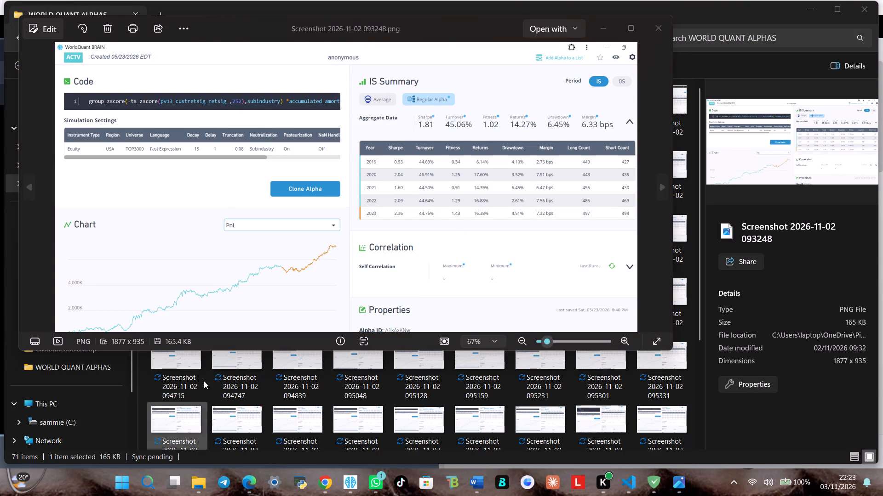
triple_click(660, 185)
click(660, 185)
double_click(660, 185)
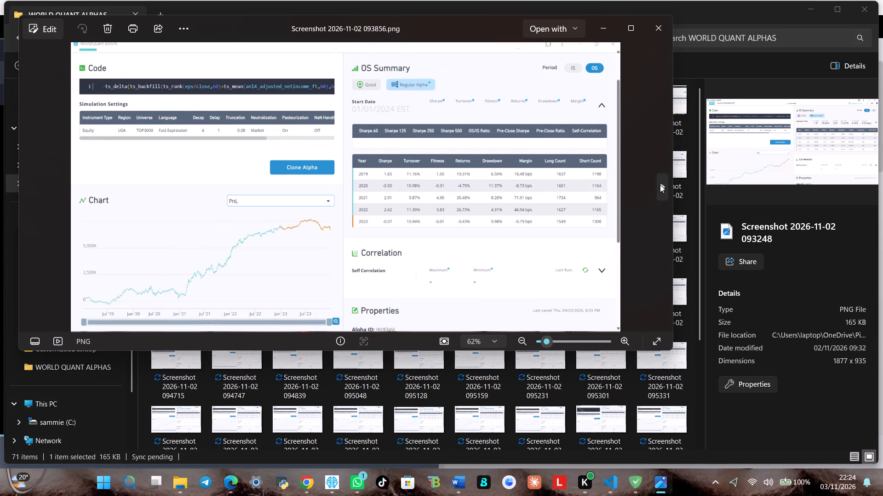
double_click(660, 185)
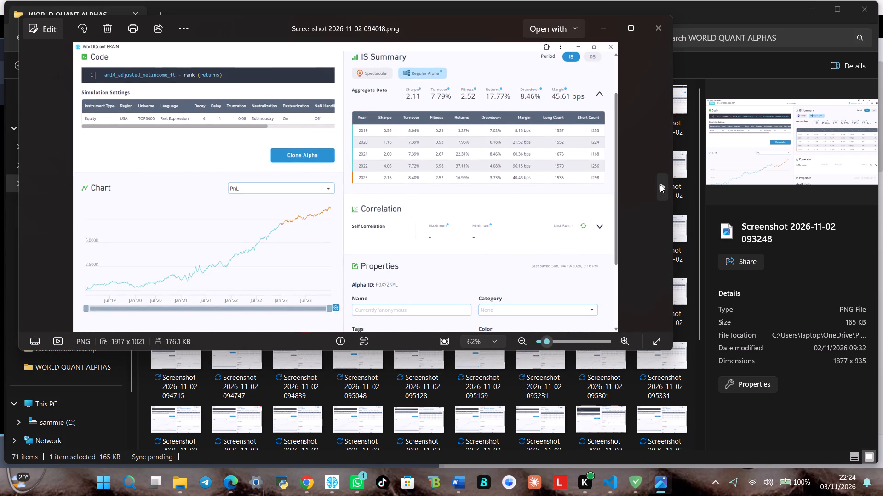
double_click(660, 185)
click(660, 185)
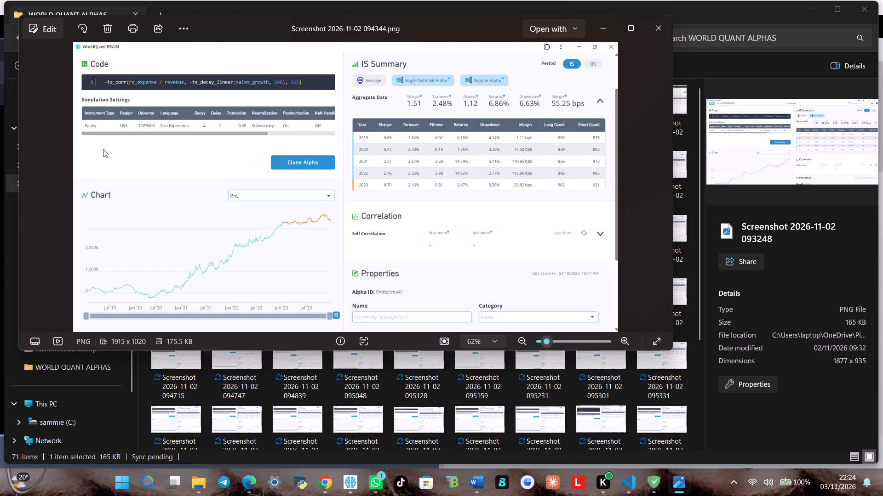
scroll(303, 212, down, 2)
double_click(661, 189)
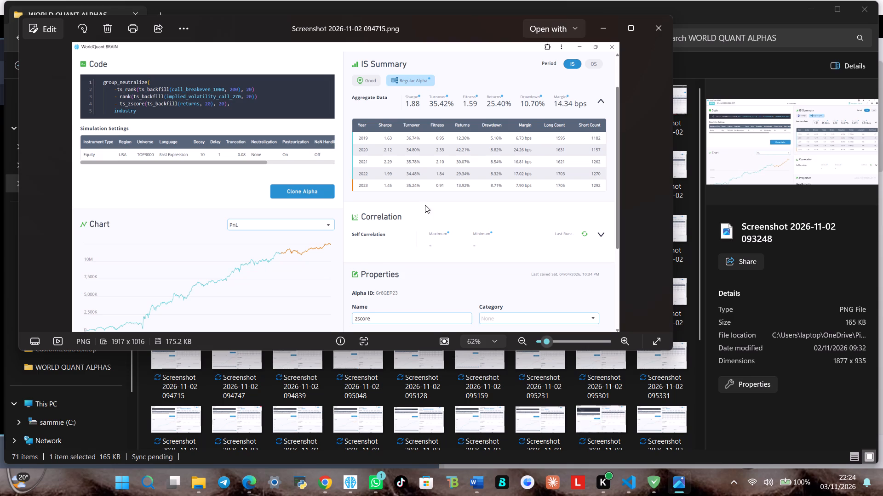
Switch to Word and open the recent document Ado from Downloads.
click(478, 486)
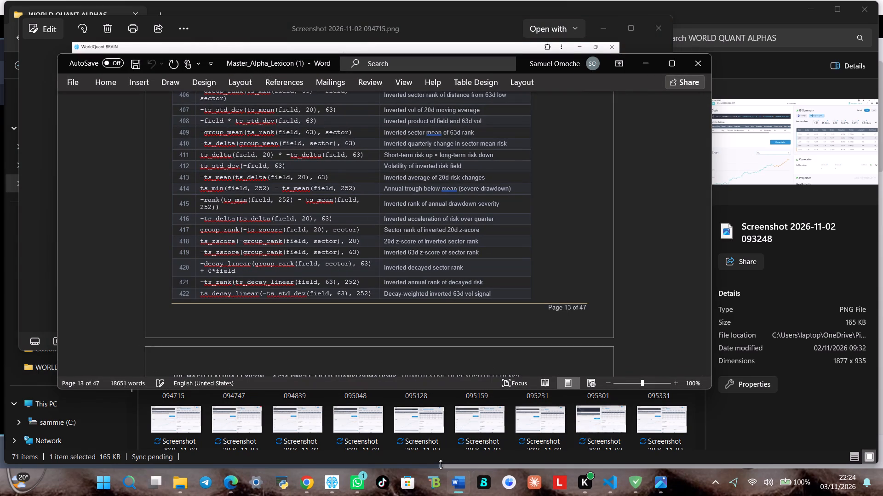
click(74, 81)
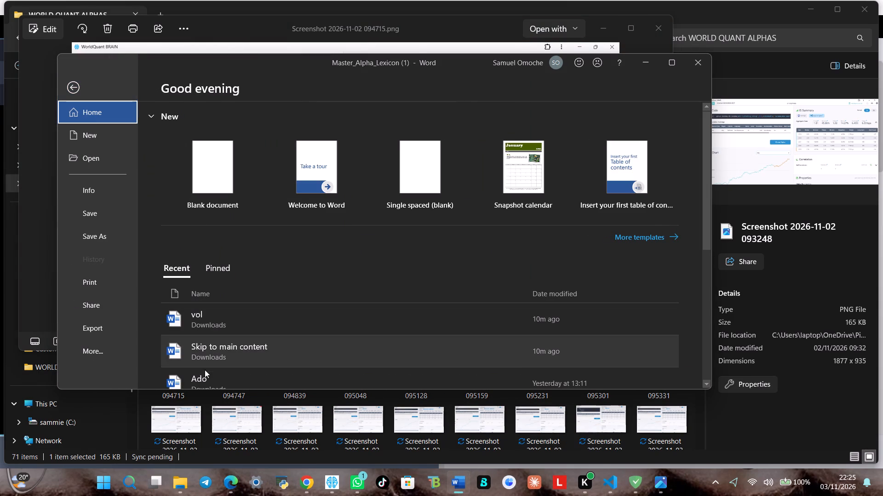
double_click(200, 374)
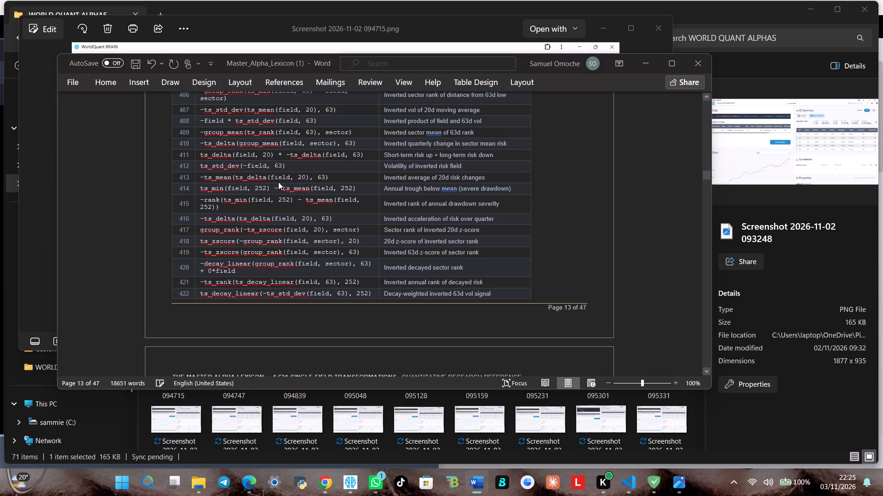
Read through the saved alpha expressions in the Ado document for formulas worth reusing.
scroll(541, 248, down, 3)
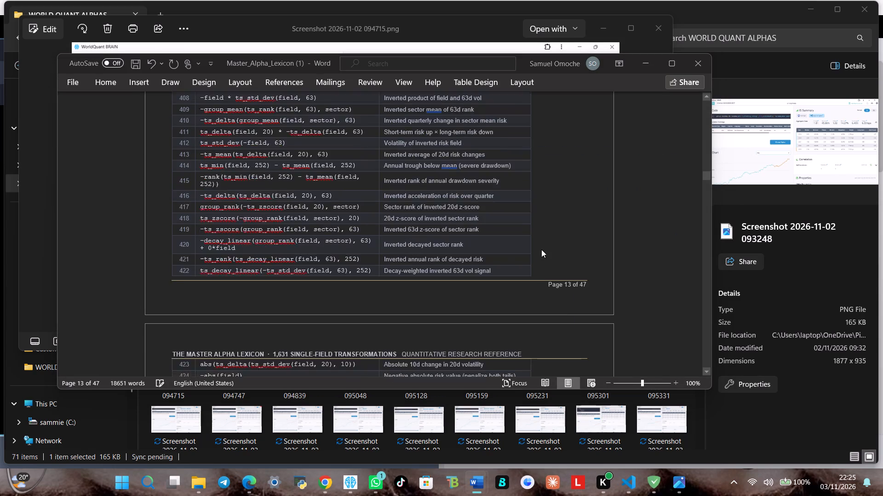
scroll(500, 275, down, 16)
scroll(512, 307, down, 5)
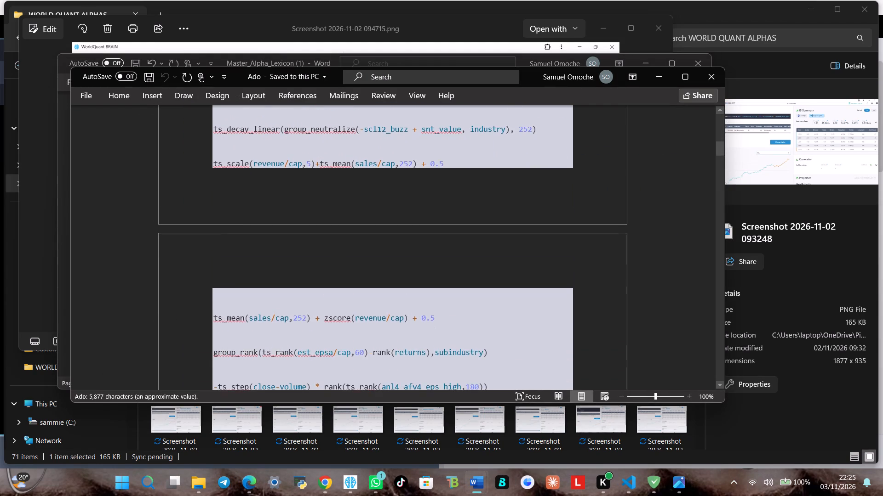
scroll(509, 318, down, 2)
scroll(512, 324, down, 20)
scroll(512, 324, down, 6)
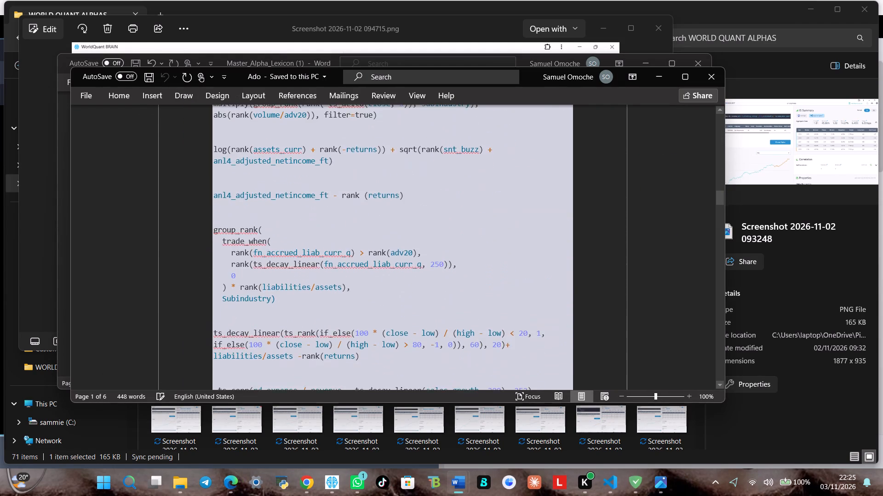
scroll(513, 310, down, 17)
scroll(516, 306, down, 5)
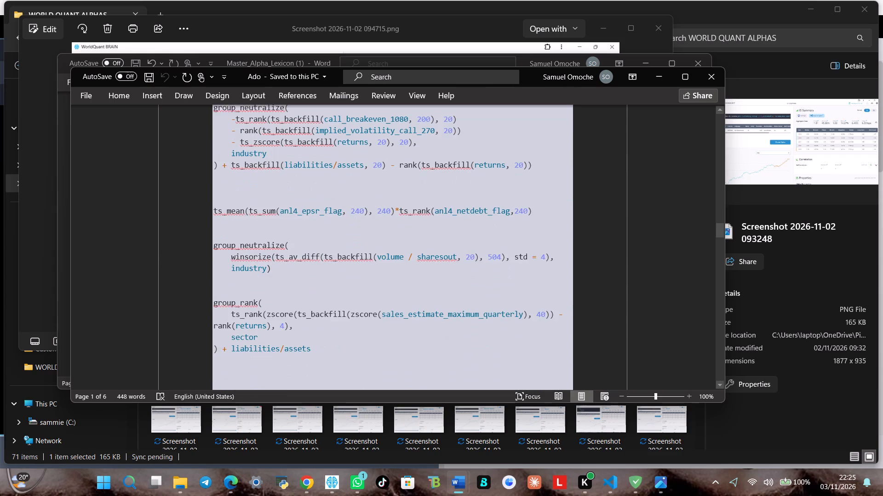
scroll(516, 306, up, 2)
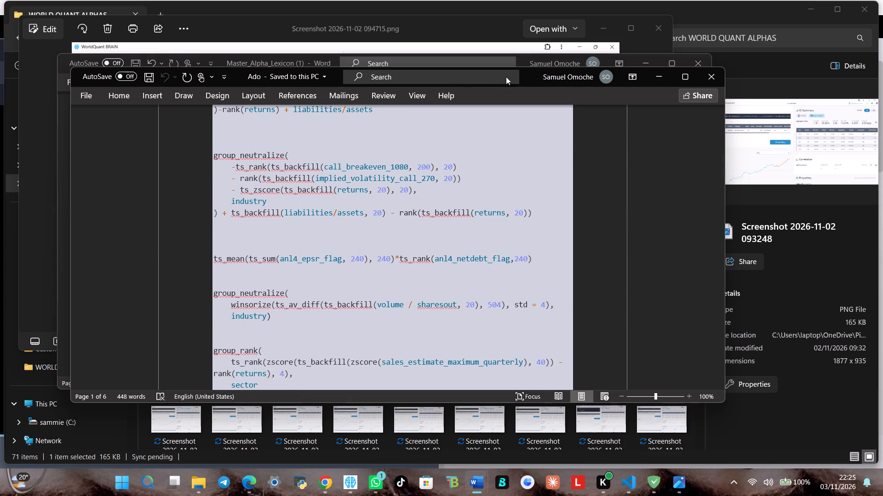
click(686, 490)
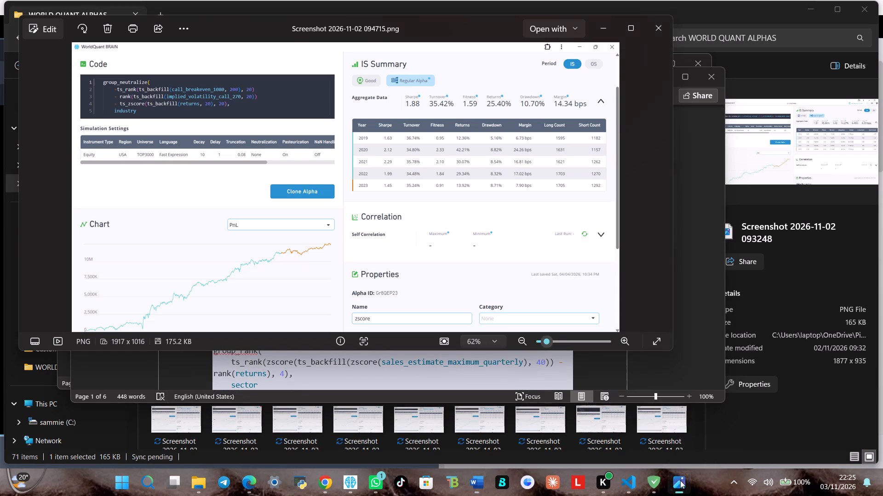
drag(425, 33, 590, 239)
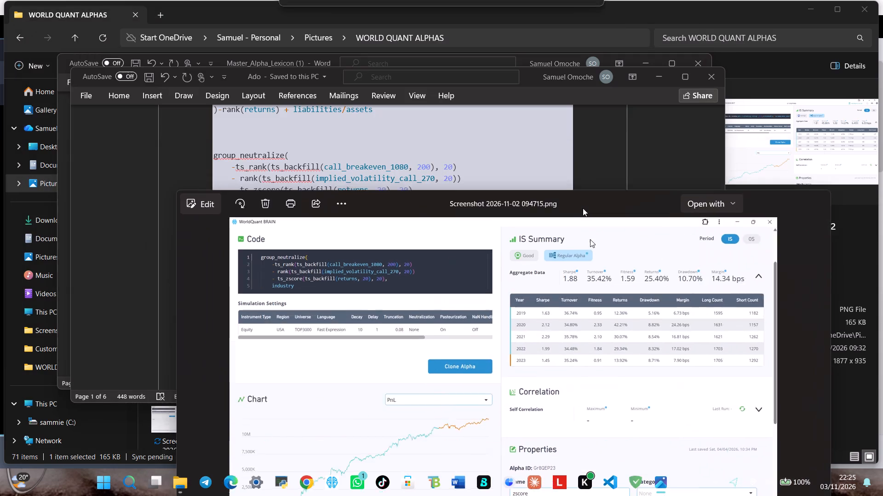
drag(590, 239, 599, 271)
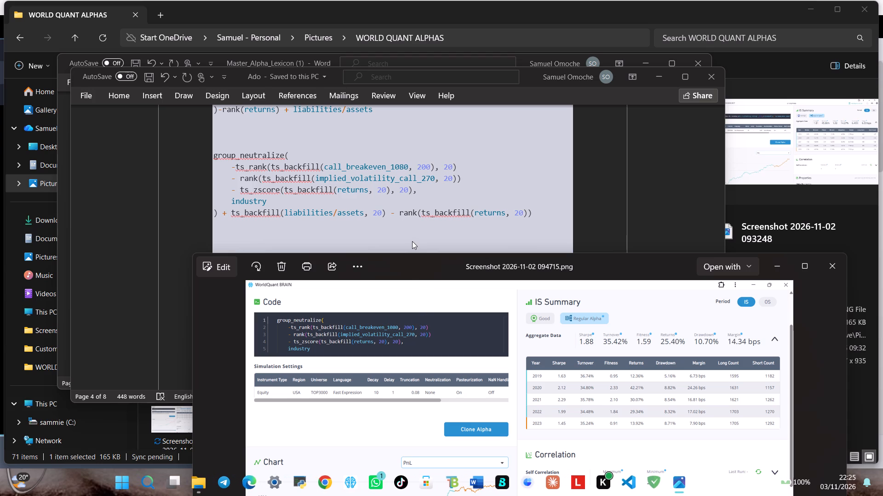
Copy the full group_neutralize formula using call_breakeven_1080 and liabilities/assets from the Ado document into a new WorldQuant BRAIN simulation, without a trailing blank line.
scroll(331, 216, down, 1)
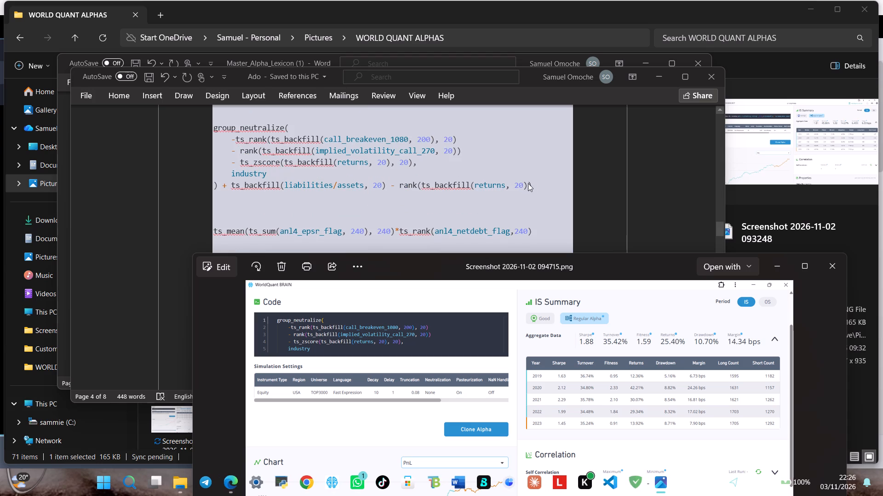
drag(531, 184, 507, 186)
drag(537, 188, 452, 184)
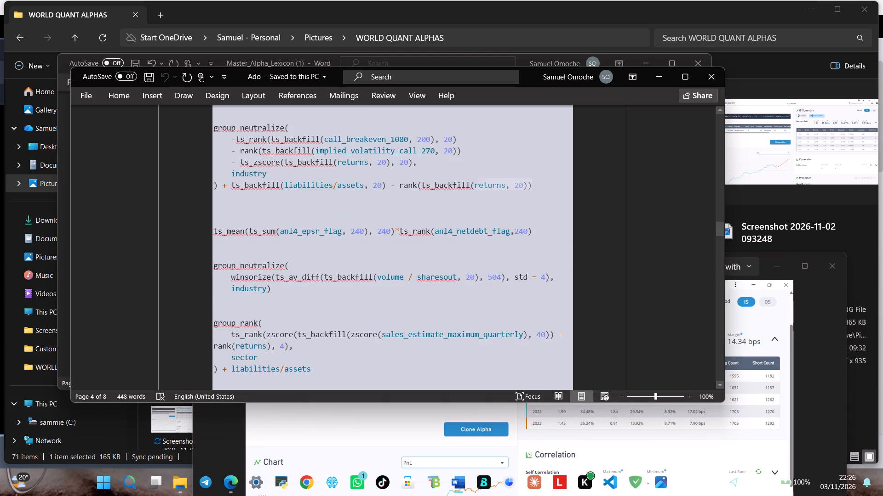
drag(452, 184, 213, 127)
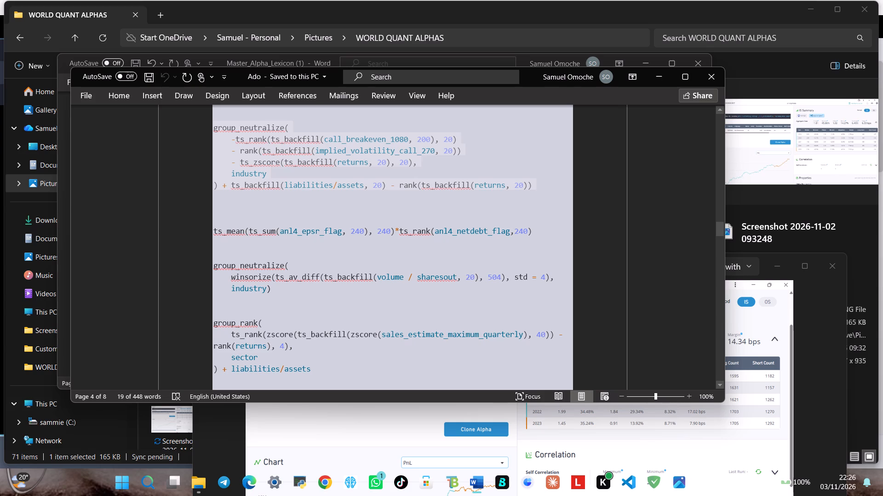
key(ctrl+c)
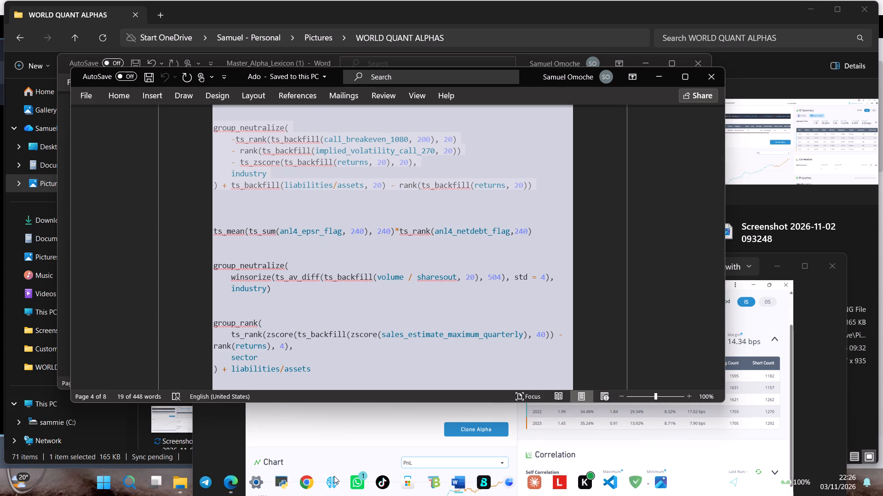
click(333, 476)
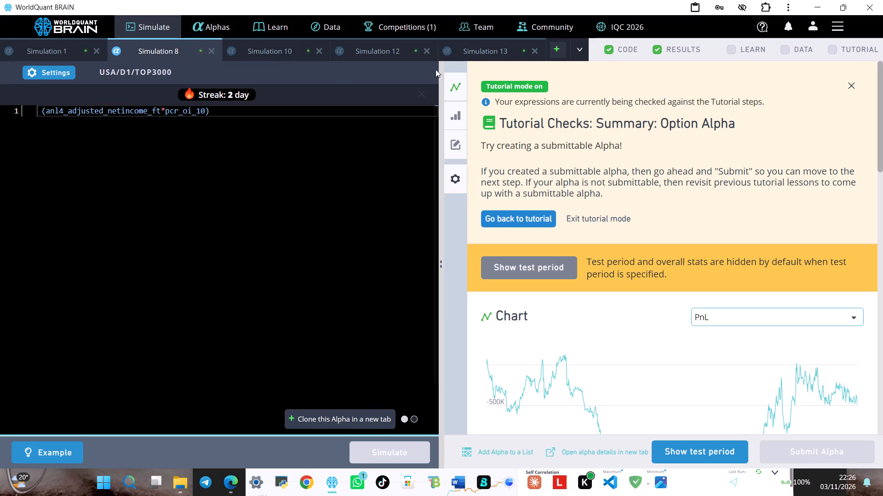
click(556, 51)
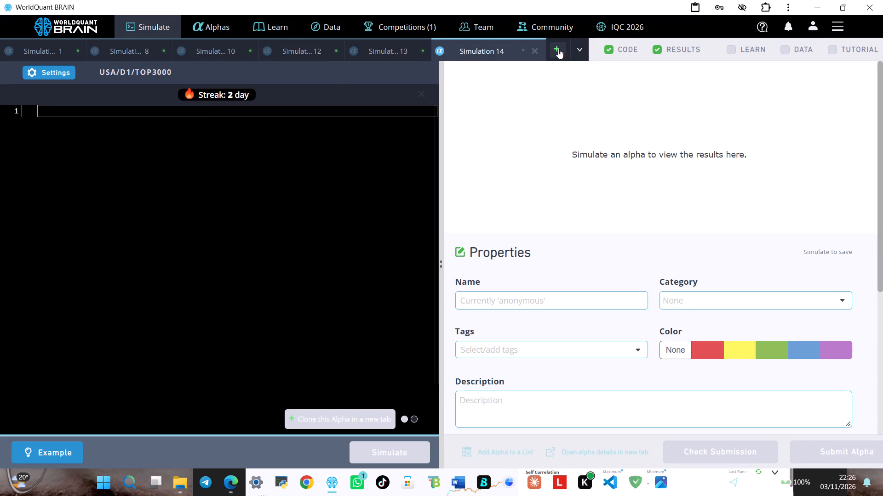
key(ctrl+v)
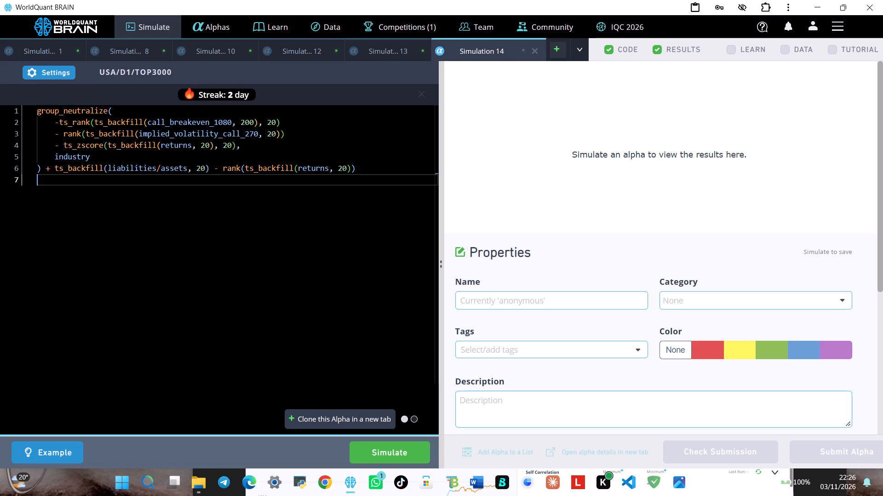
key(BackSpace)
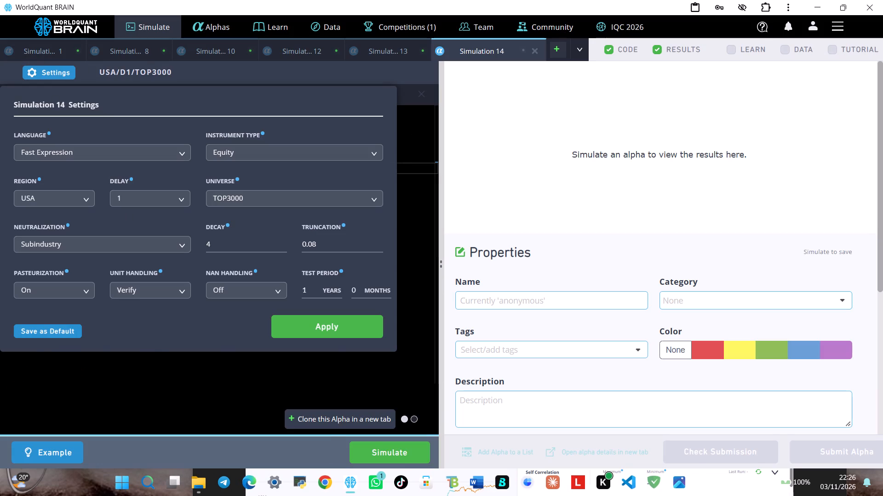
click(161, 378)
click(374, 455)
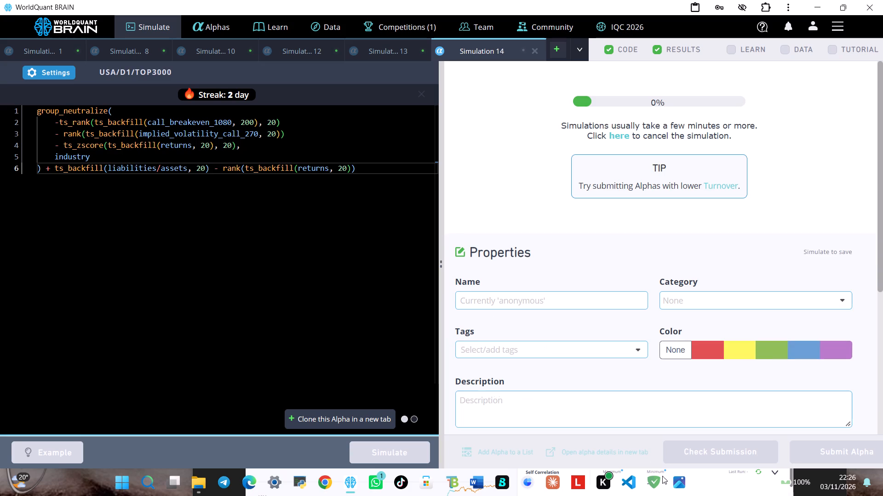
click(667, 437)
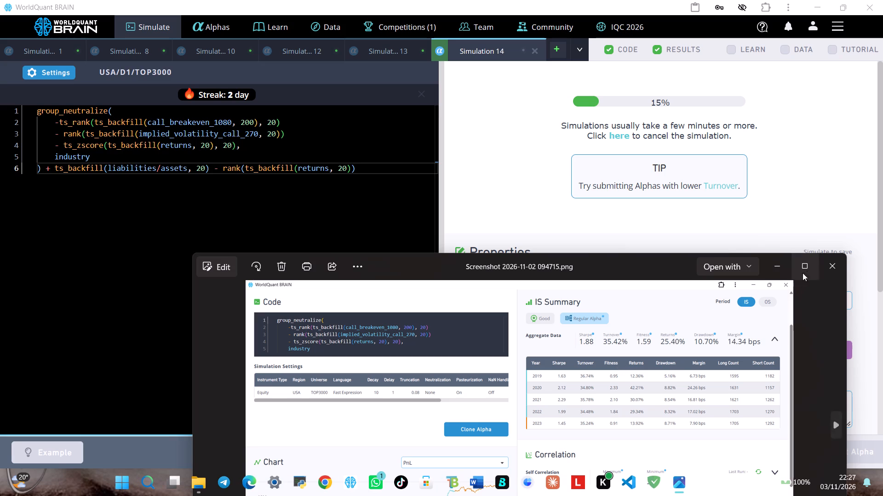
click(830, 268)
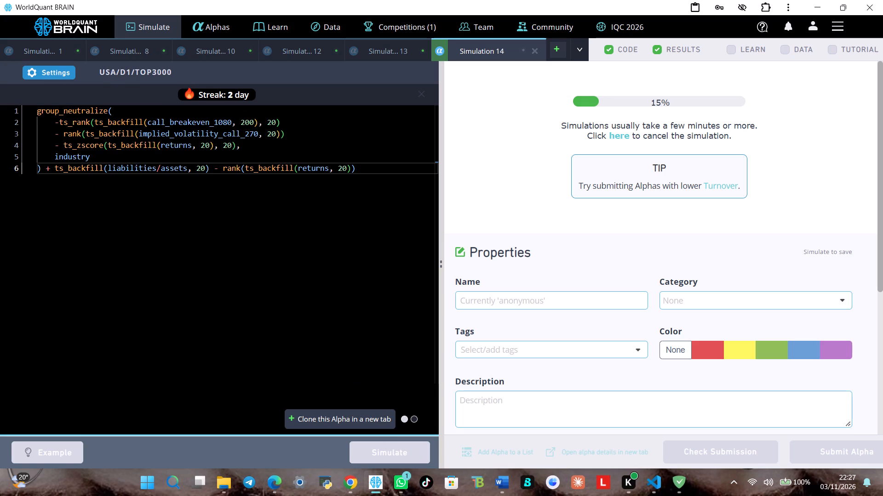
Review the code and results of Simulations 1, 8 and 10, including their IS Summary sections.
click(70, 49)
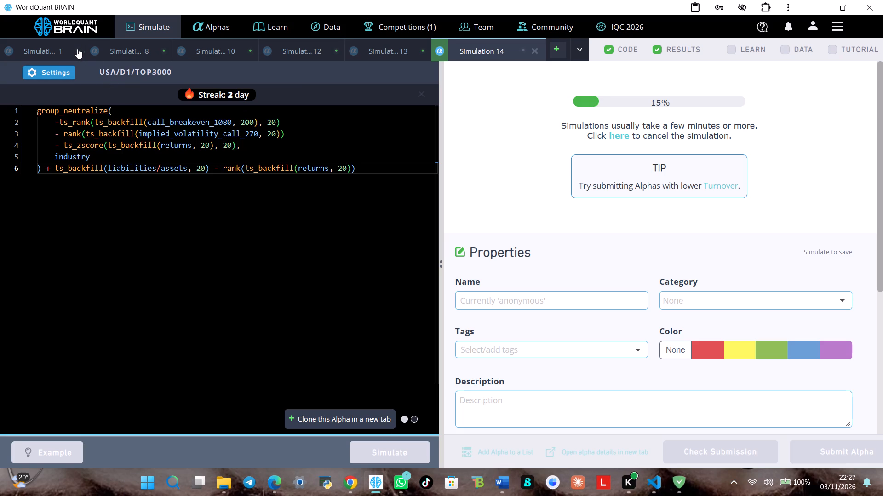
click(73, 45)
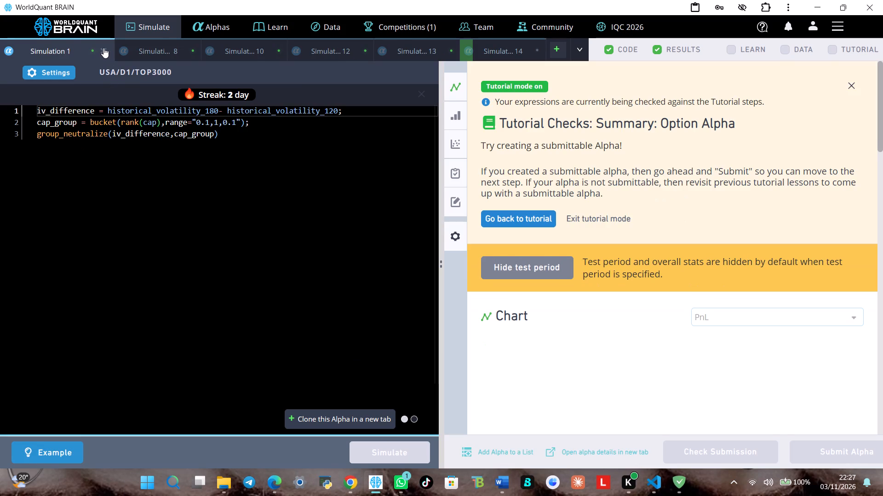
scroll(544, 182, down, 5)
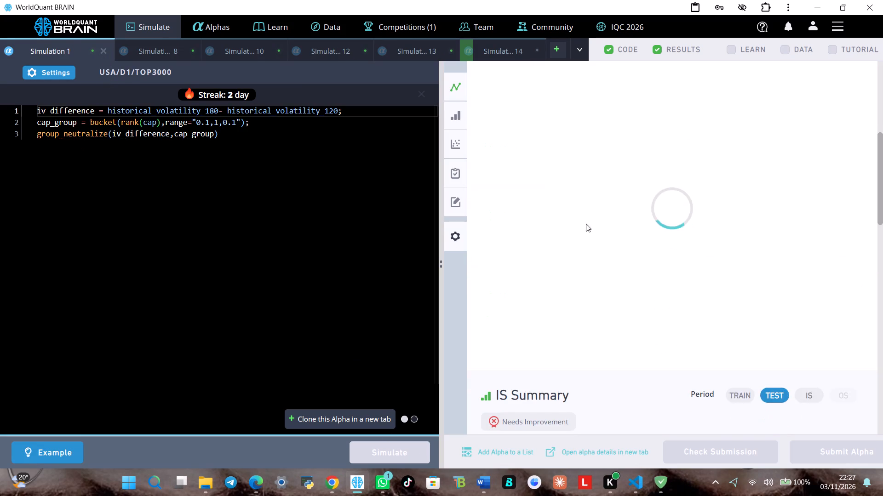
scroll(606, 250, down, 2)
click(145, 45)
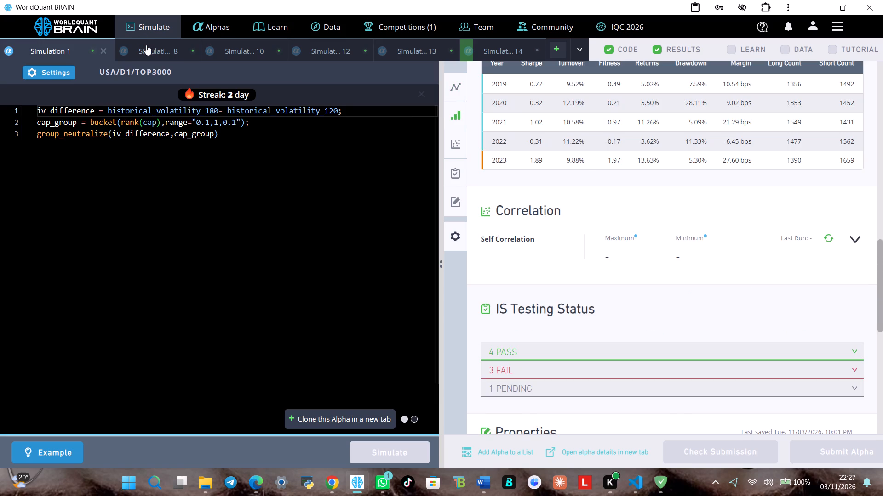
scroll(632, 281, up, 2)
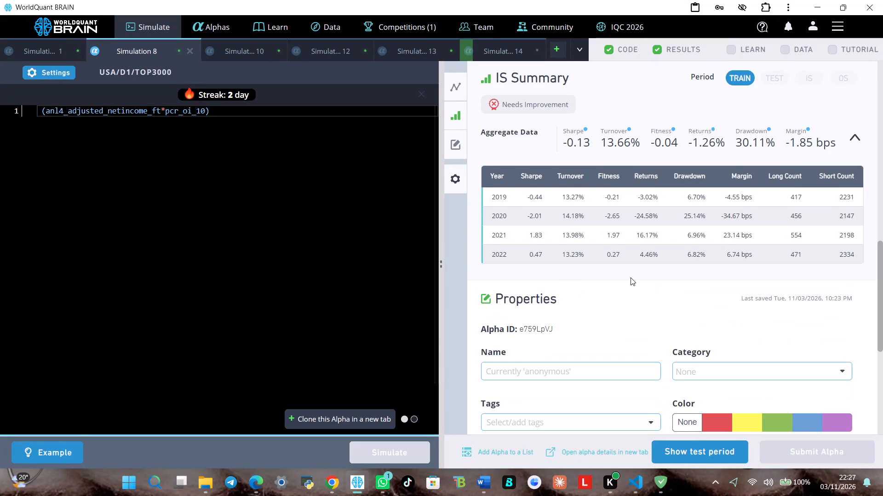
click(248, 45)
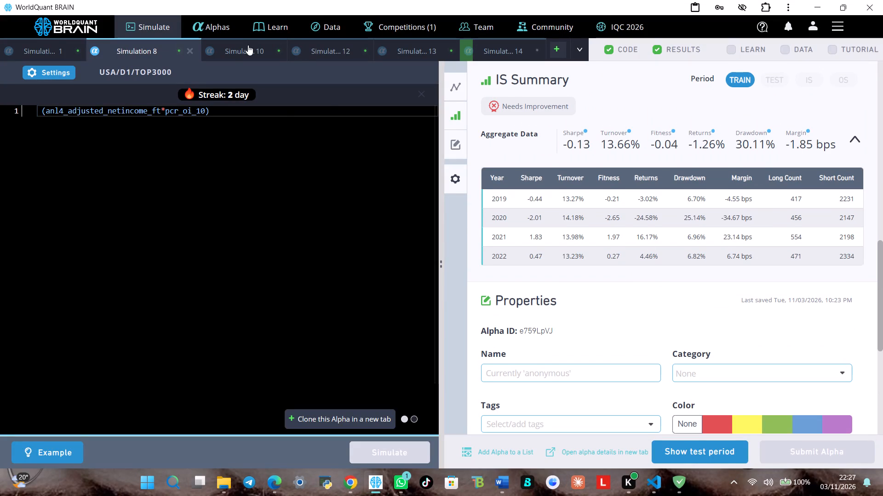
scroll(522, 141, down, 4)
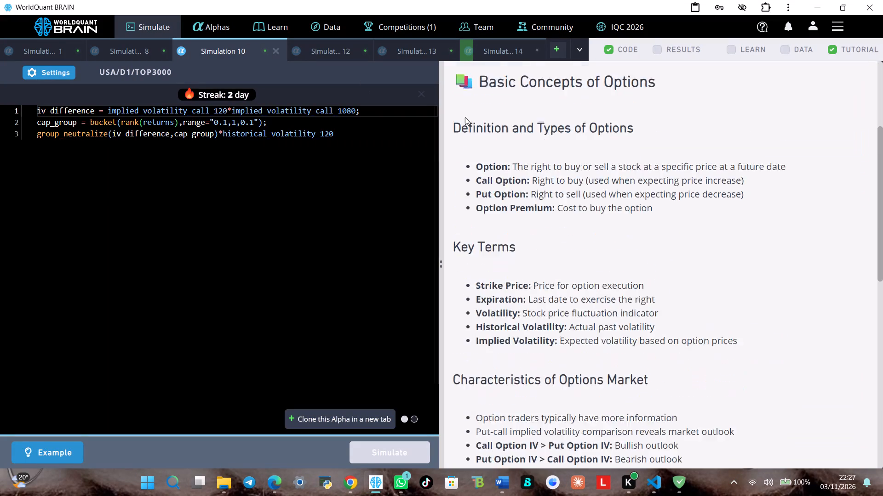
click(662, 50)
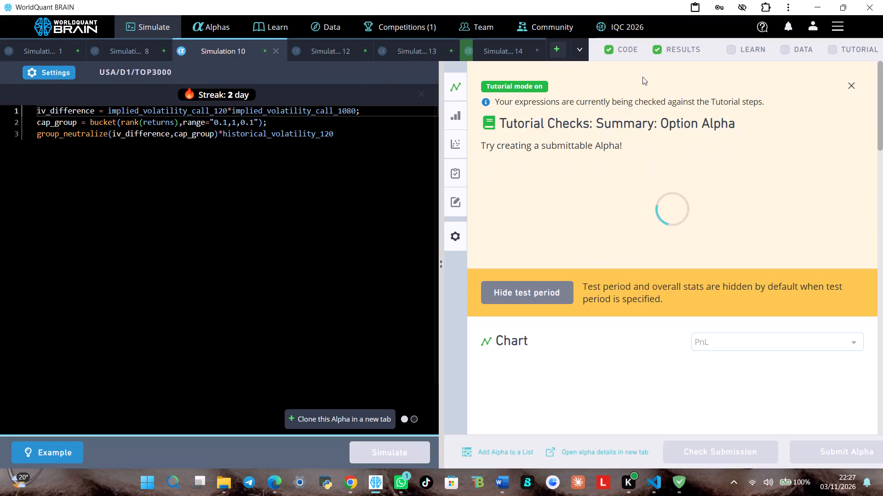
scroll(627, 157, down, 8)
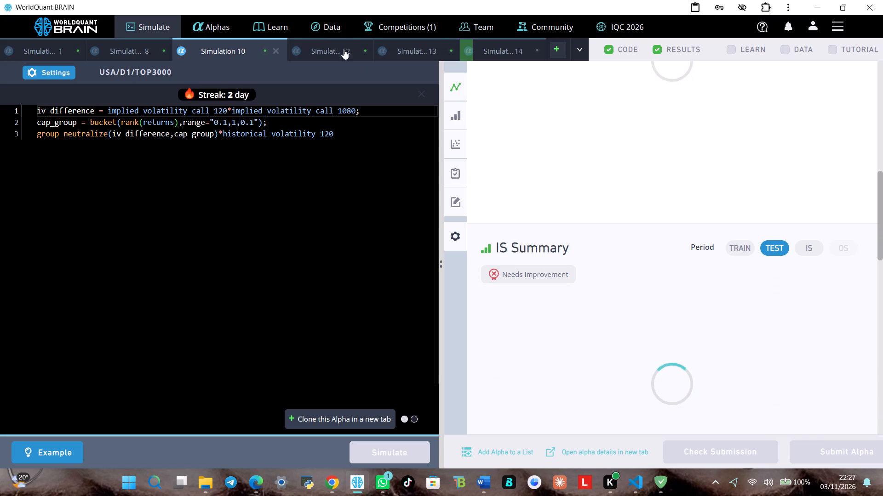
Close Simulations 10, 12, 13 and 8, keeping Simulations 1 and 14 open.
click(279, 49)
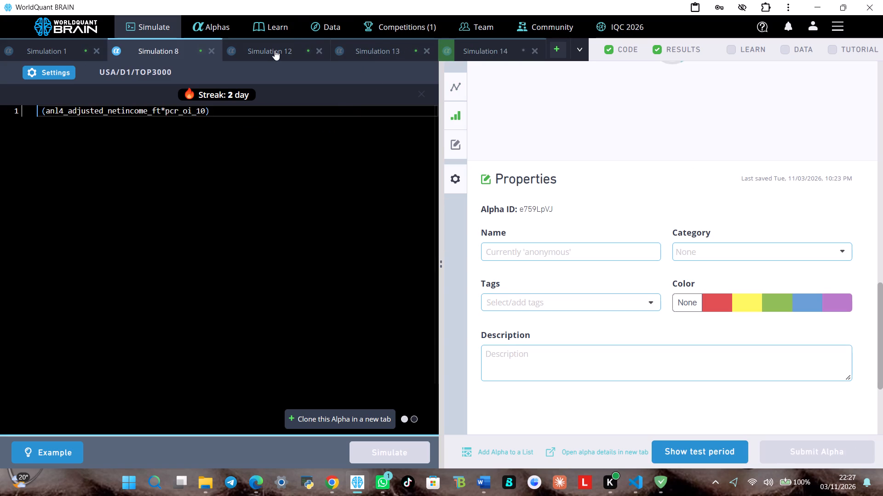
click(319, 50)
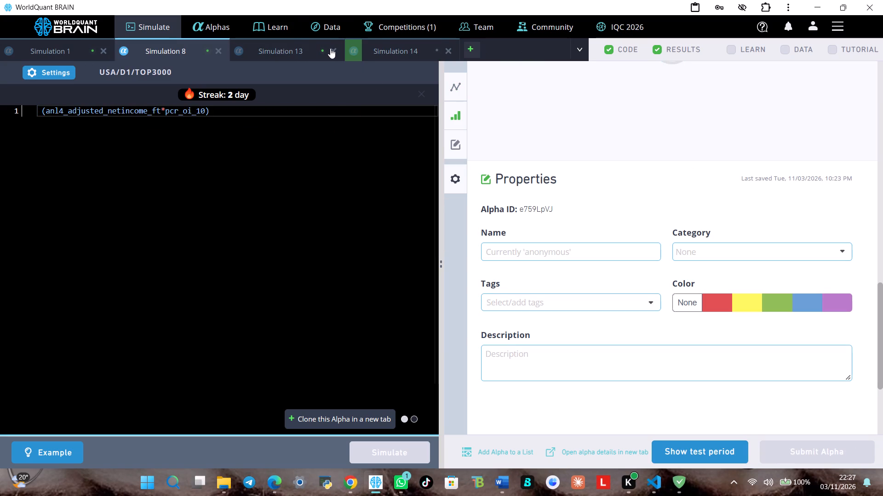
click(332, 48)
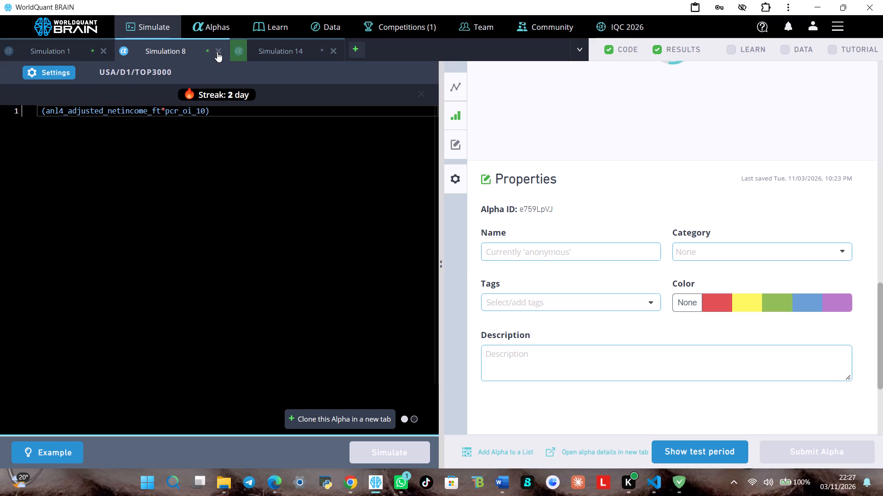
click(217, 52)
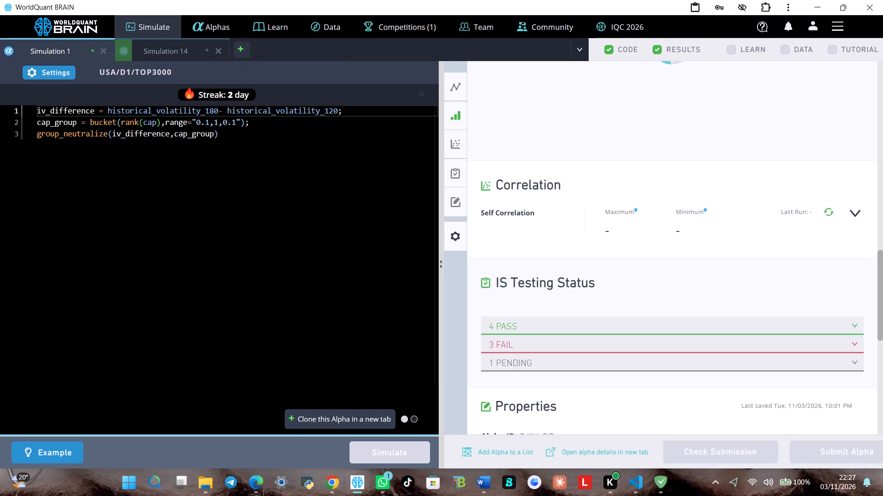
Clone the Simulation 1 alpha into a new simulation and set its neutralization to None.
click(358, 421)
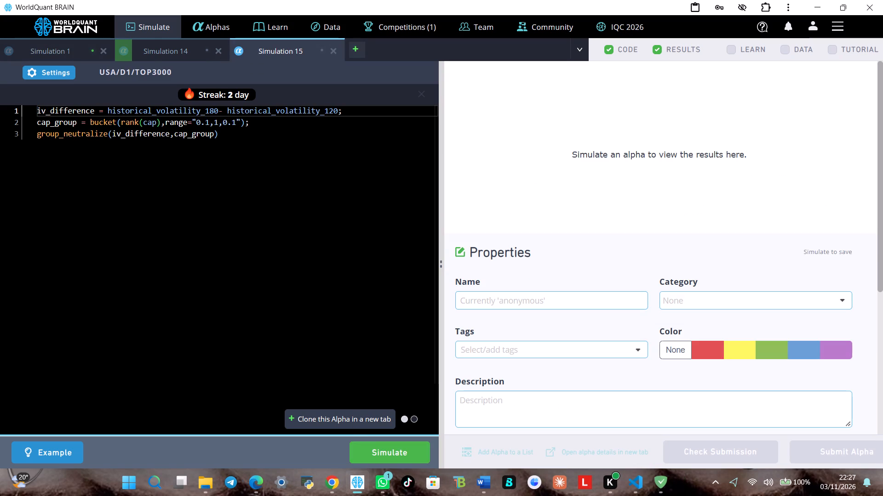
click(52, 72)
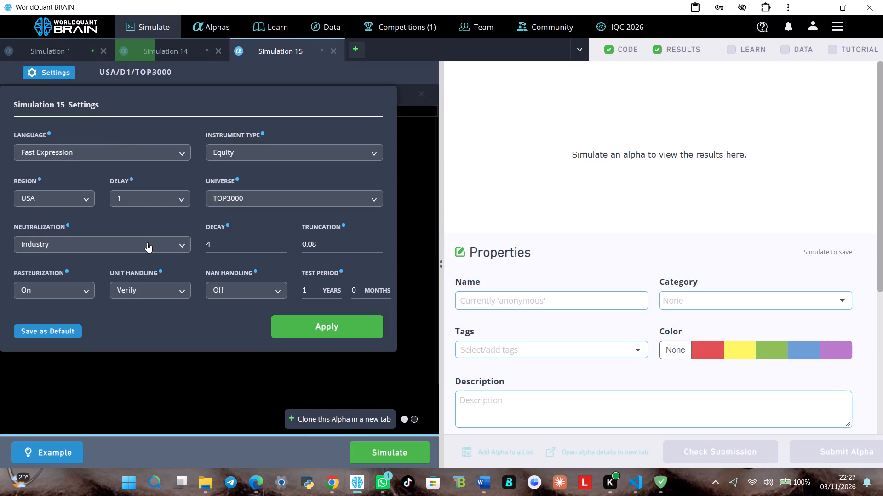
click(147, 242)
click(110, 258)
click(291, 323)
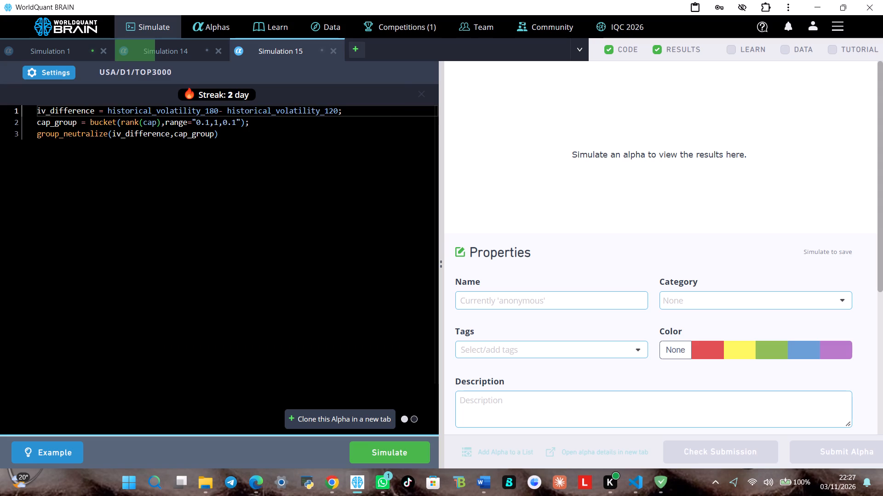
Replace the code in Simulation 15 with a copy of the full call_breakeven_1080 formula from Simulation 14.
click(177, 59)
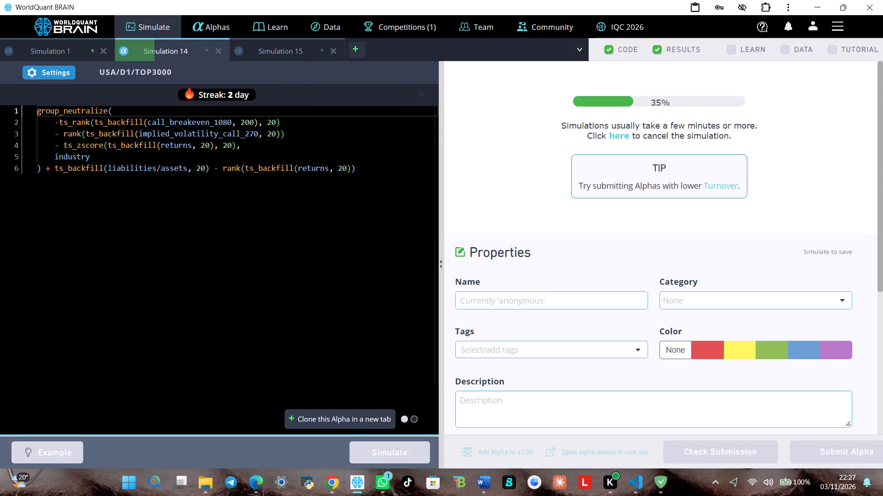
drag(36, 115, 151, 164)
click(297, 192)
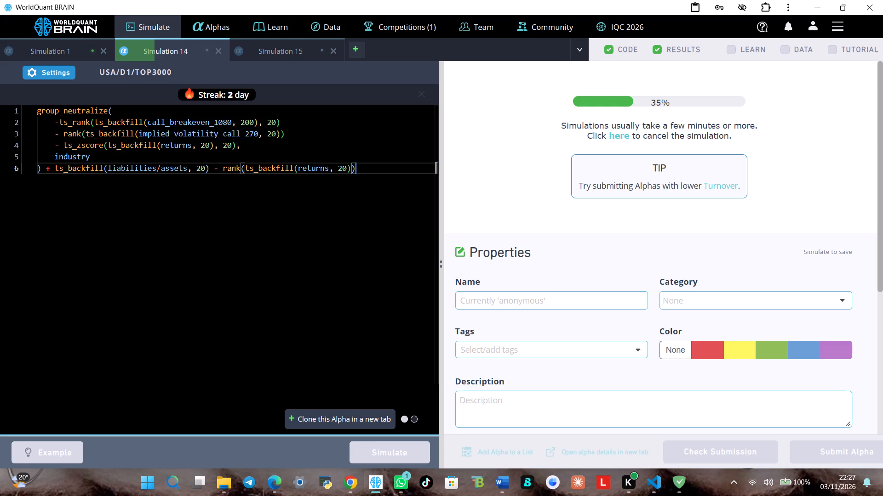
key(ctrl+a)
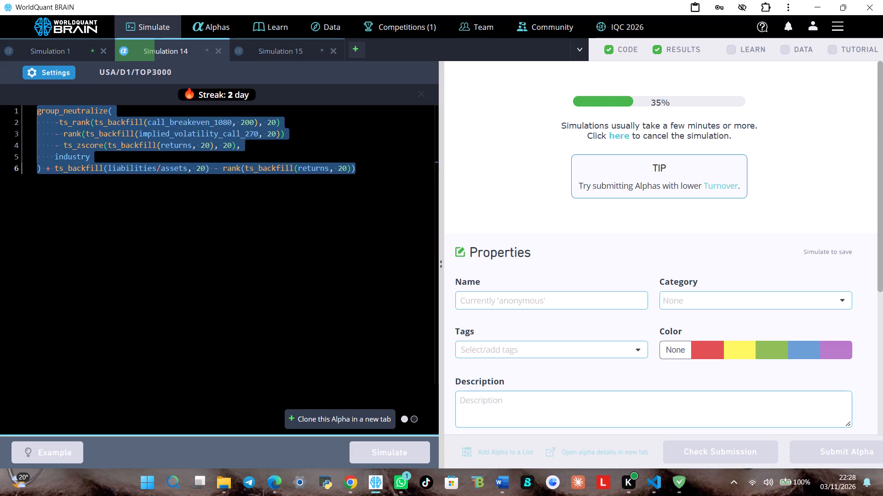
key(ctrl+c)
click(300, 50)
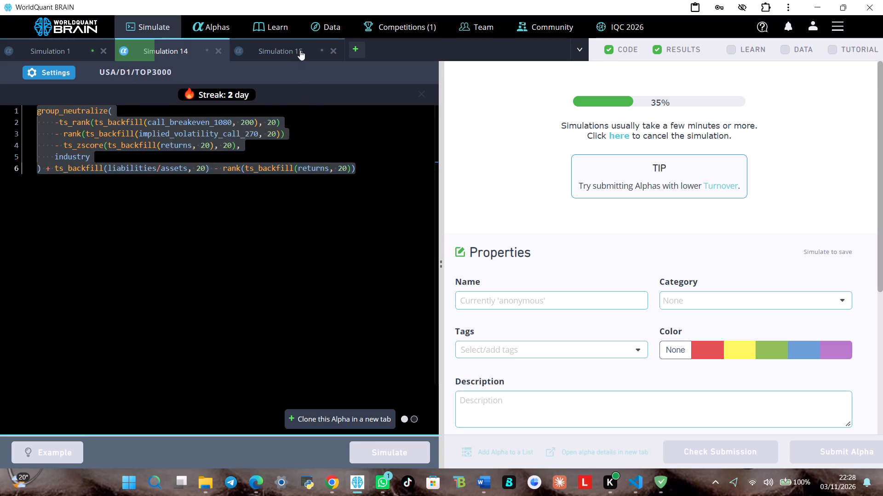
key(ctrl+a)
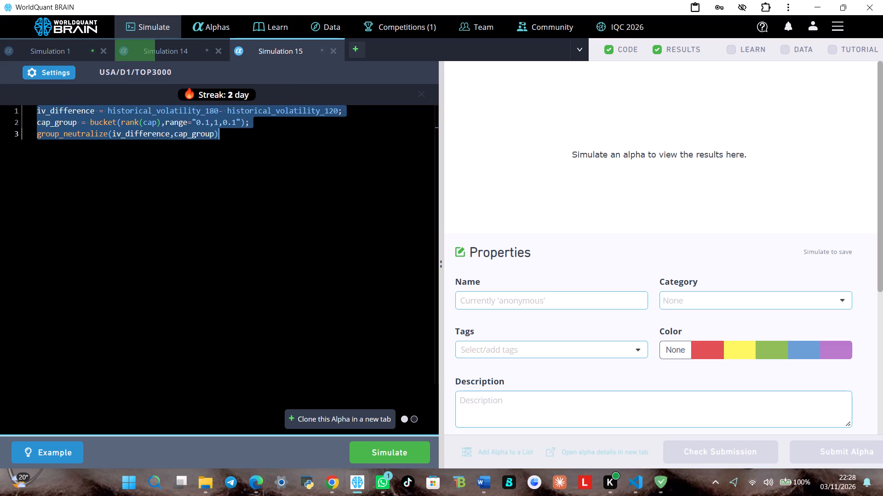
key(BackSpace)
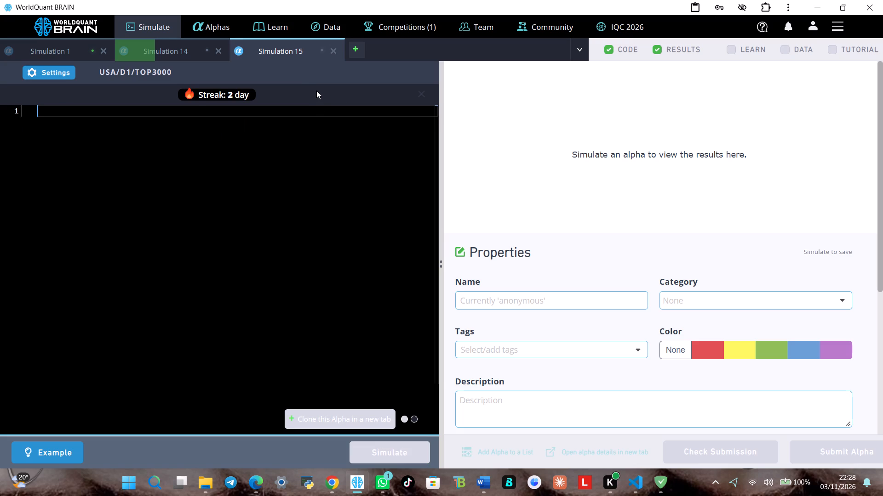
key(ctrl+v)
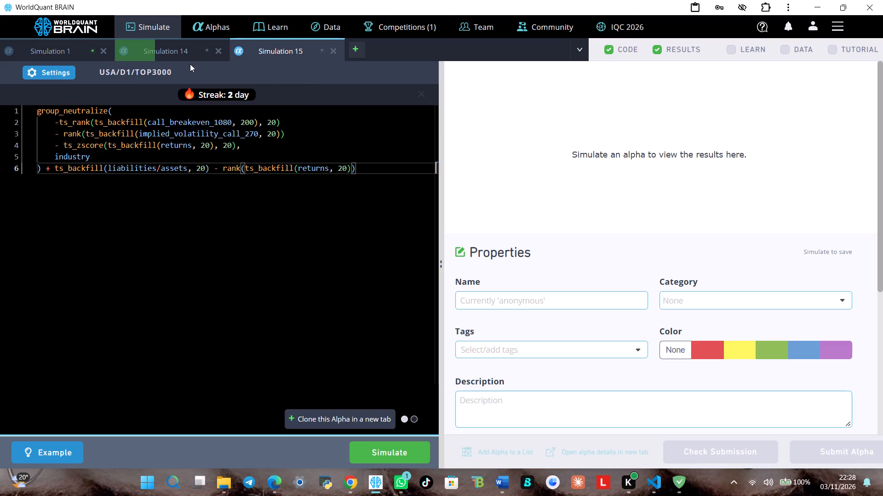
Check the Simulation 15 settings without changing them and simulate its alpha.
click(68, 71)
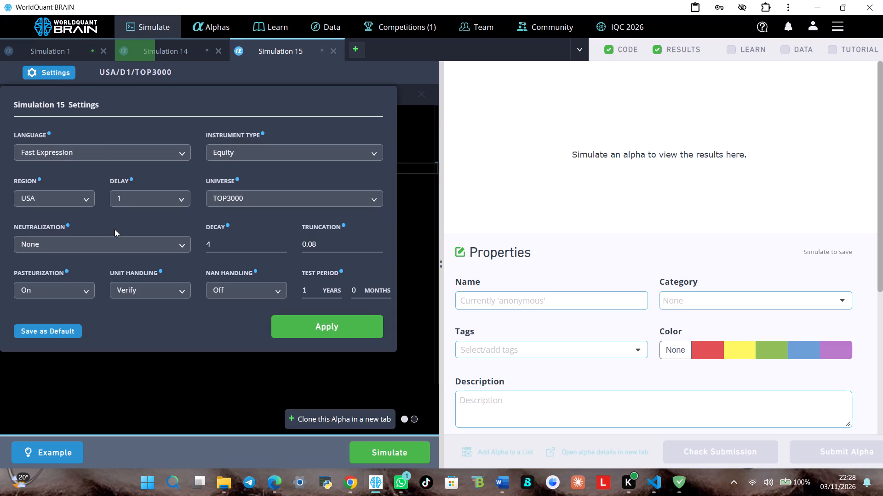
click(321, 327)
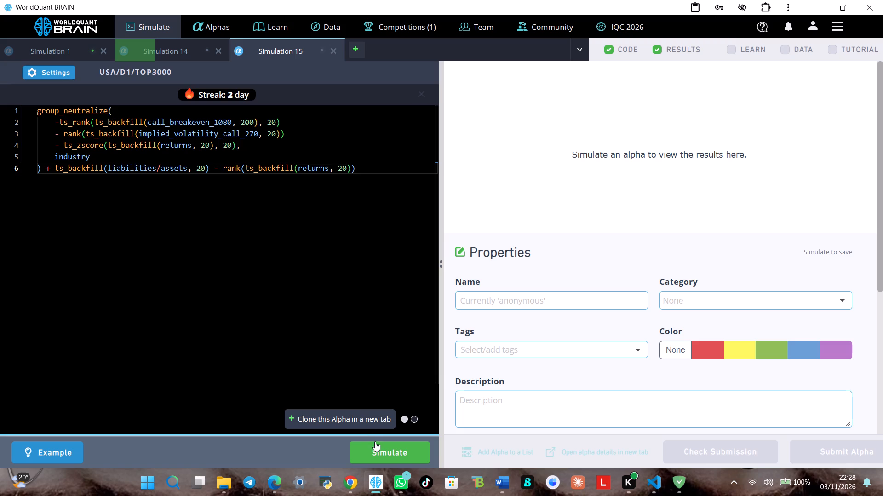
click(376, 442)
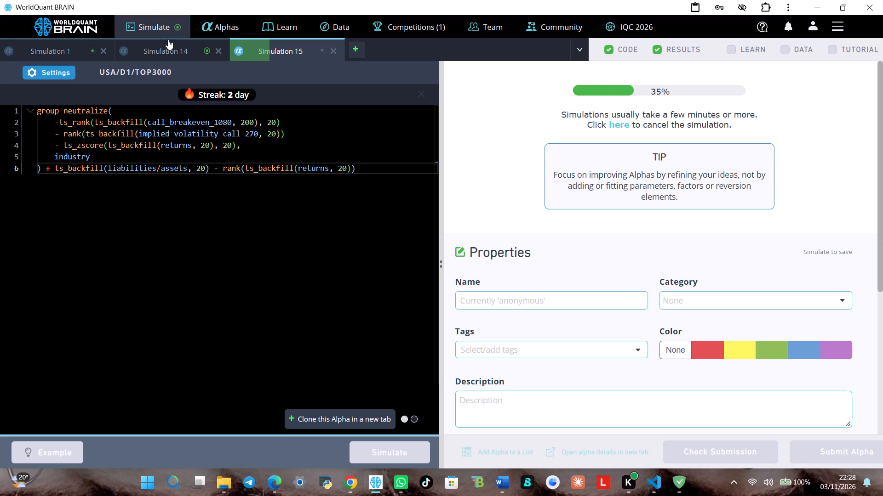
Review Simulation 14's results with the test period shown, covering the IS-period summary and the failed items in IS Testing Status.
click(169, 52)
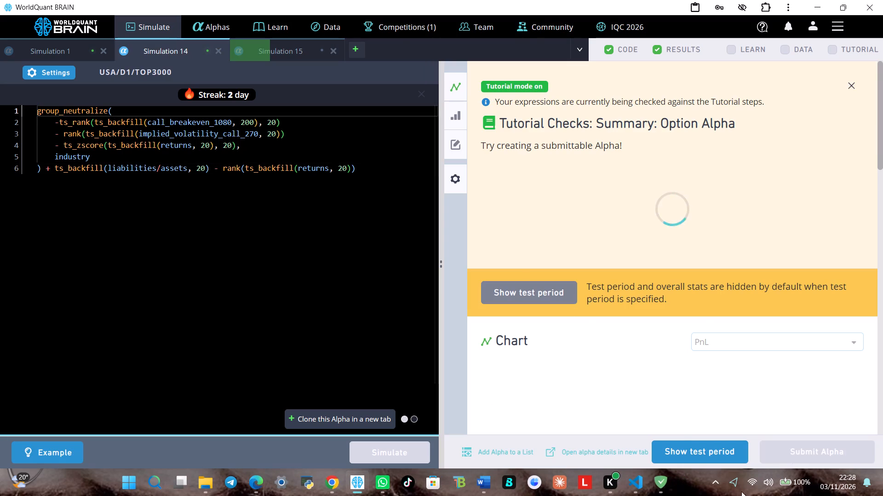
click(701, 446)
scroll(708, 364, down, 7)
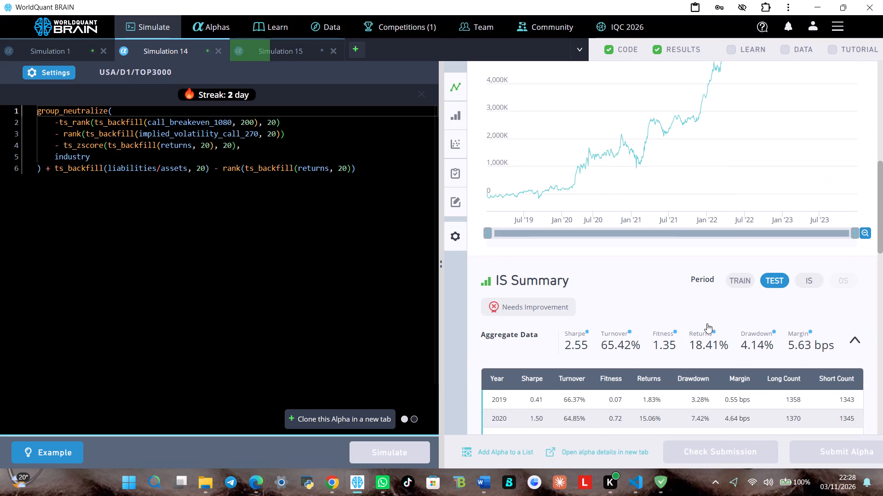
click(805, 279)
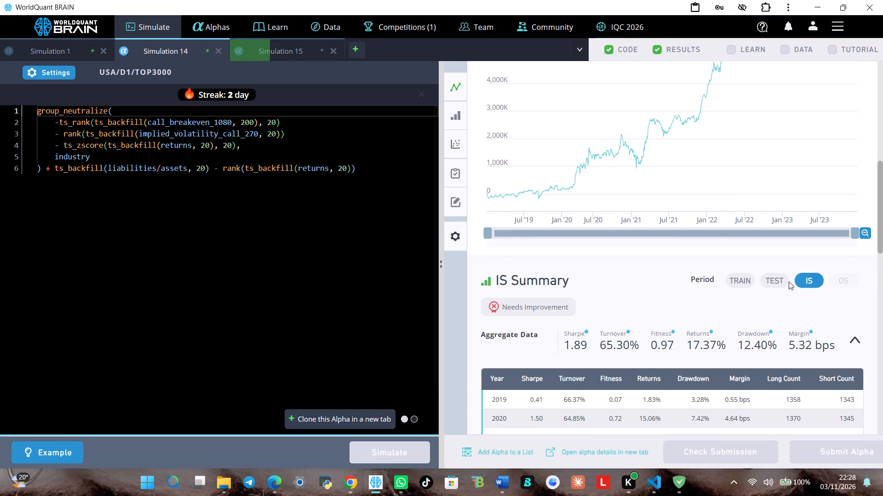
scroll(532, 275, down, 5)
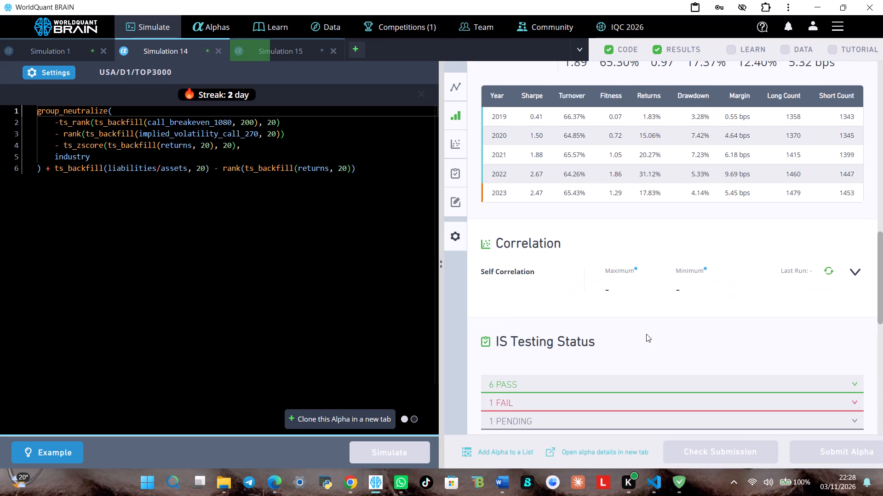
click(648, 395)
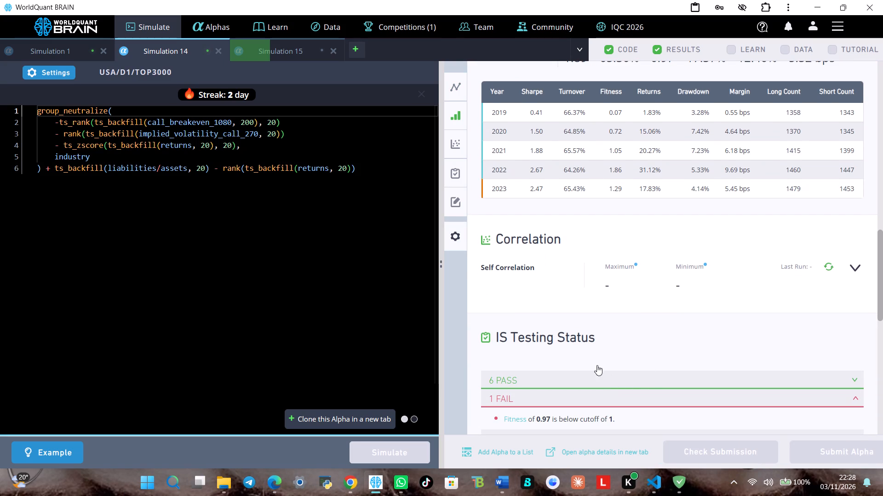
scroll(284, 203, up, 2)
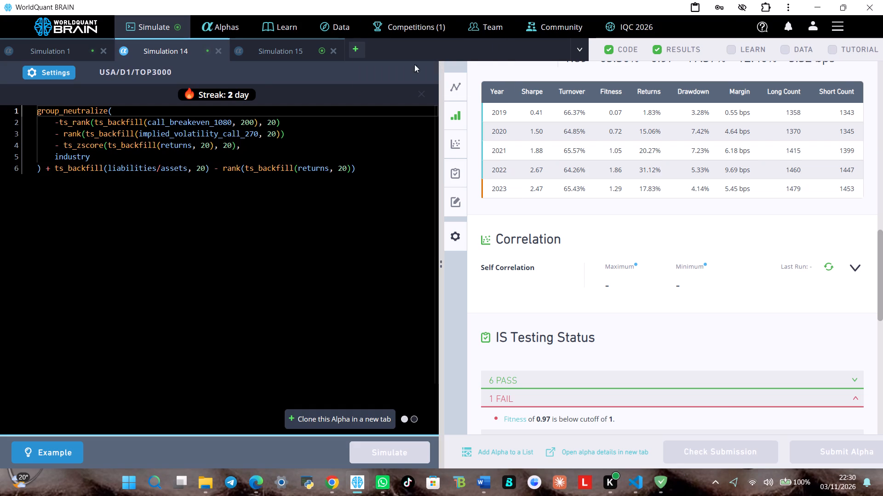
click(276, 56)
click(722, 457)
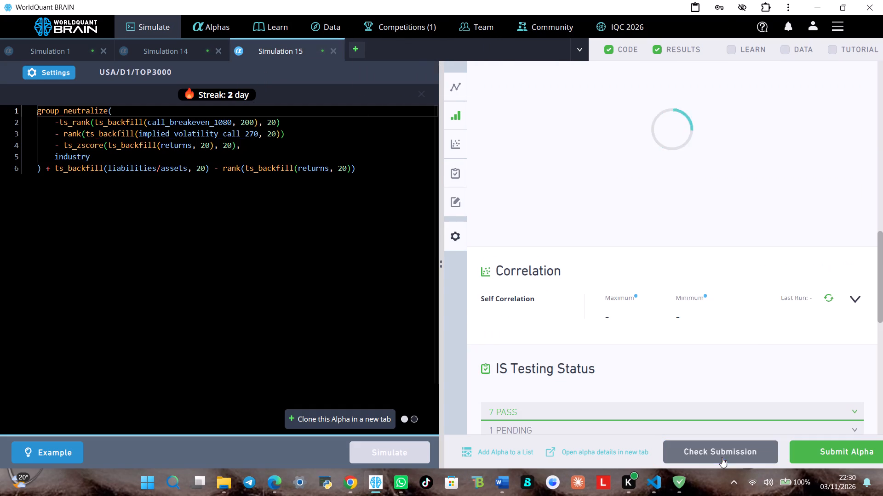
scroll(747, 336, down, 6)
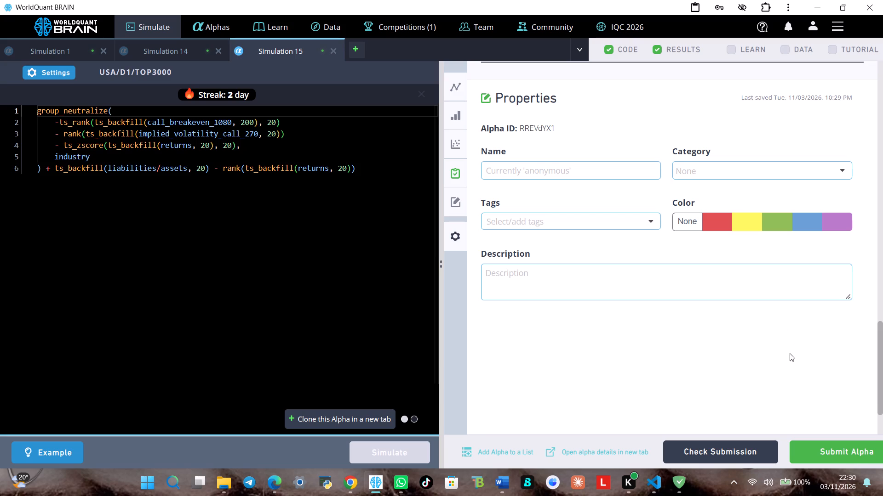
scroll(770, 349, up, 7)
scroll(636, 295, up, 4)
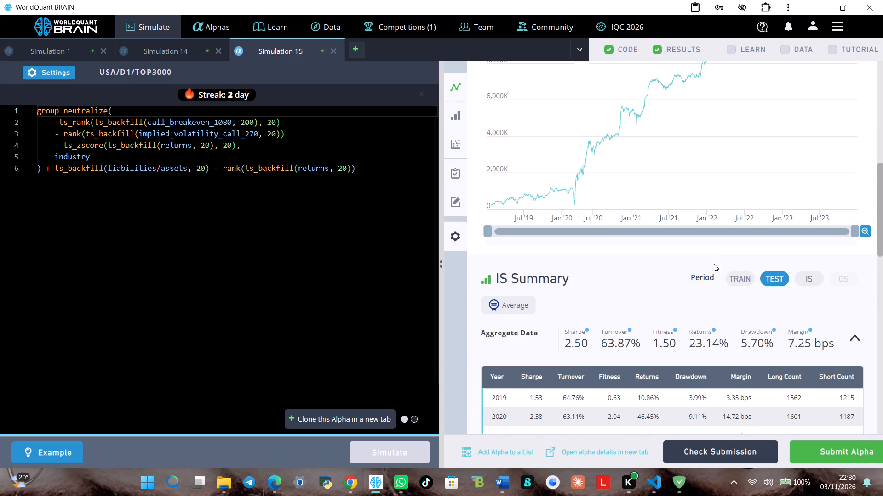
click(808, 277)
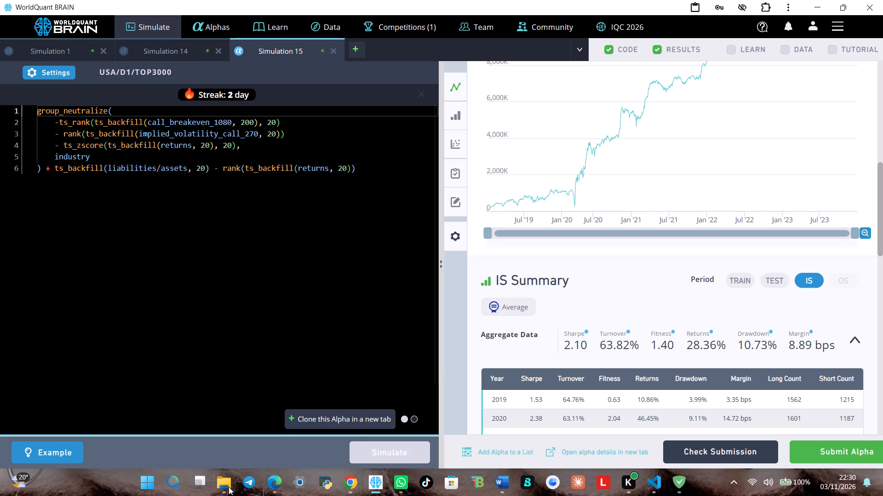
click(231, 447)
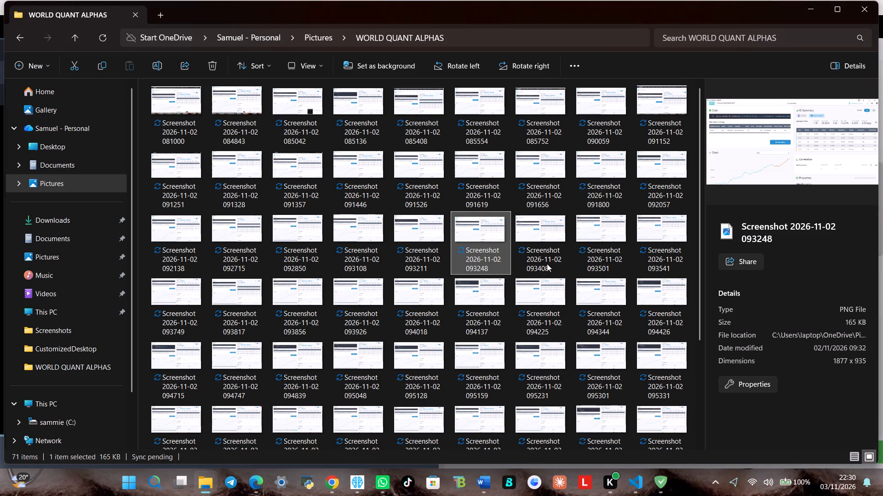
double_click(494, 254)
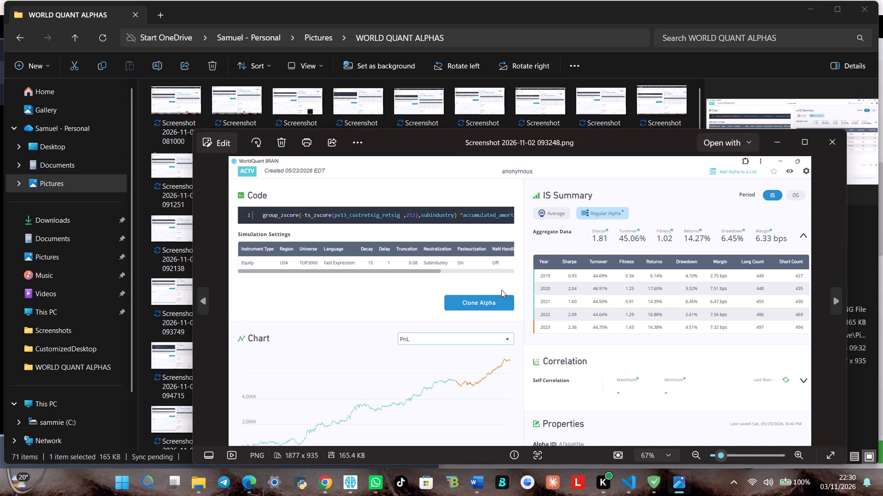
click(833, 299)
click(832, 299)
triple_click(832, 299)
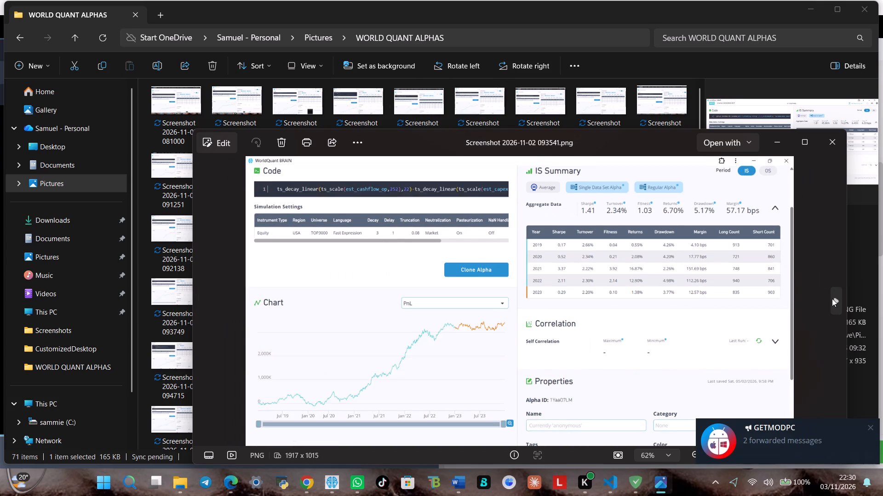
click(831, 299)
click(831, 299)
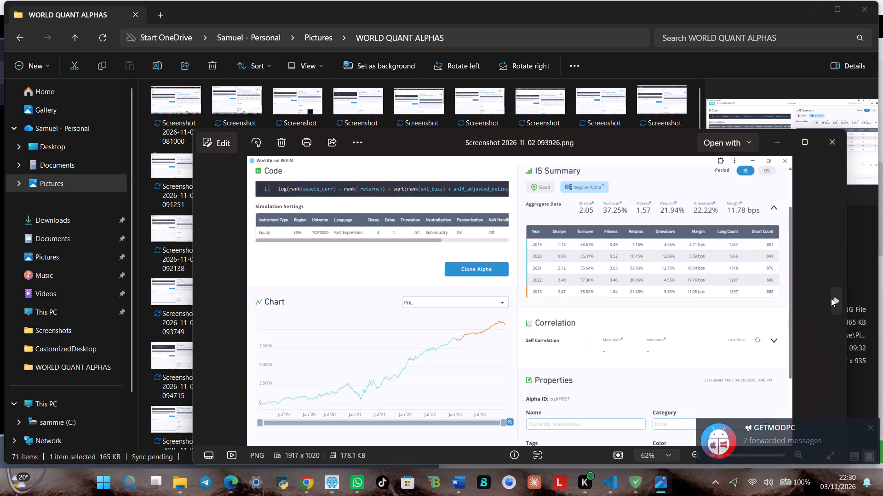
click(831, 299)
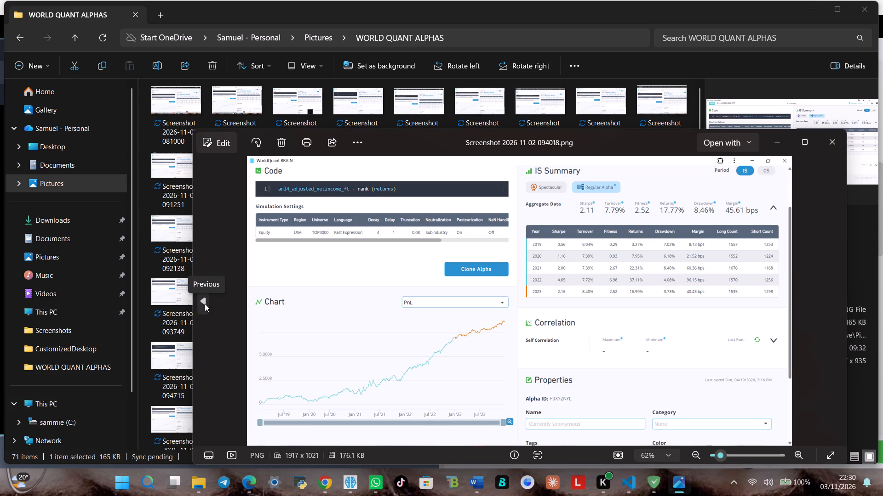
Look back through the earlier saved alpha screenshots to 091446, checking each one's code, settings and IS Summary.
click(205, 304)
click(205, 304)
click(205, 304)
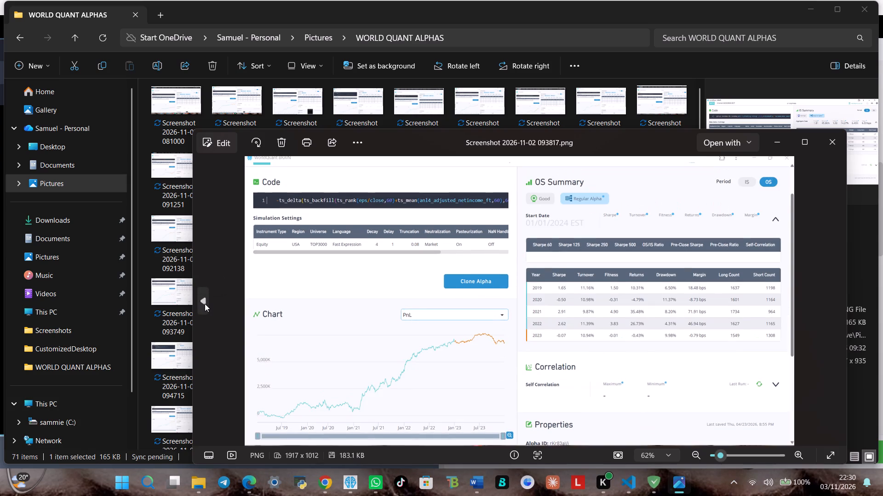
click(205, 304)
triple_click(205, 304)
click(205, 304)
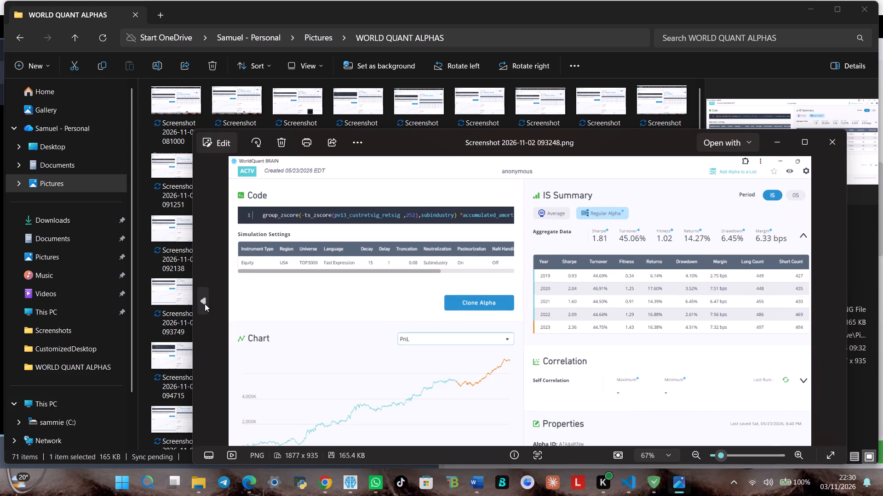
click(205, 304)
click(205, 304)
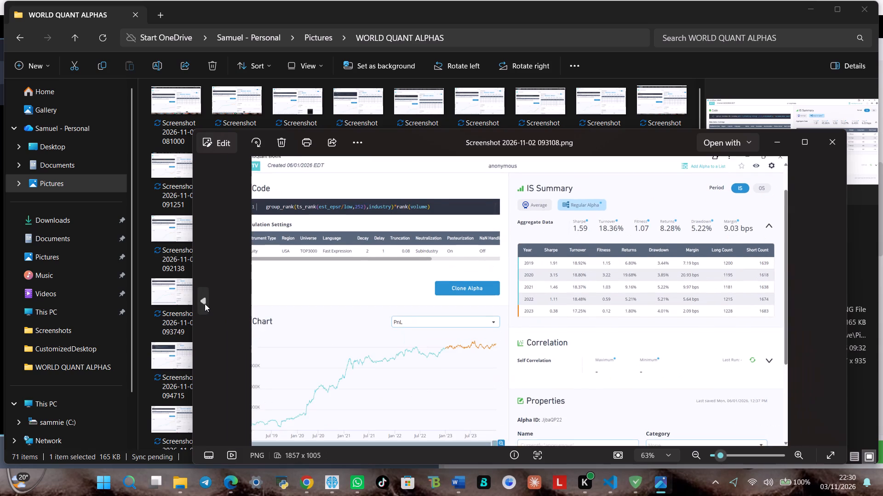
click(205, 304)
triple_click(205, 304)
click(205, 304)
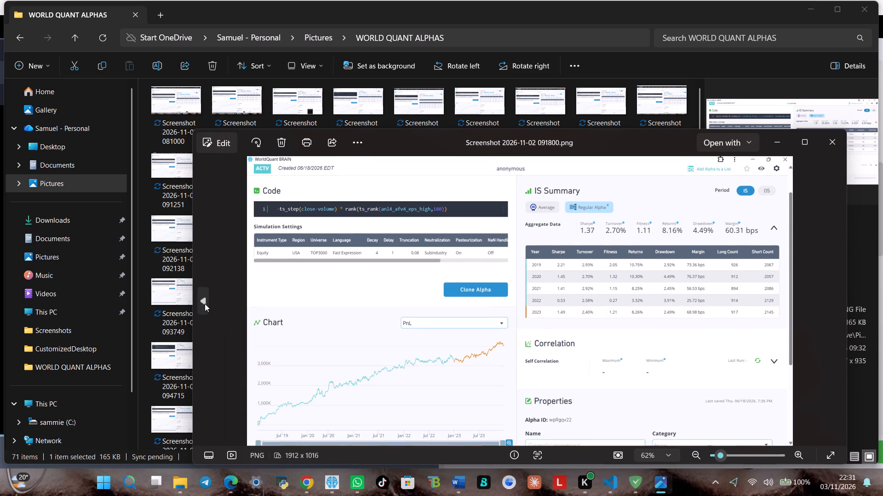
click(205, 304)
double_click(205, 304)
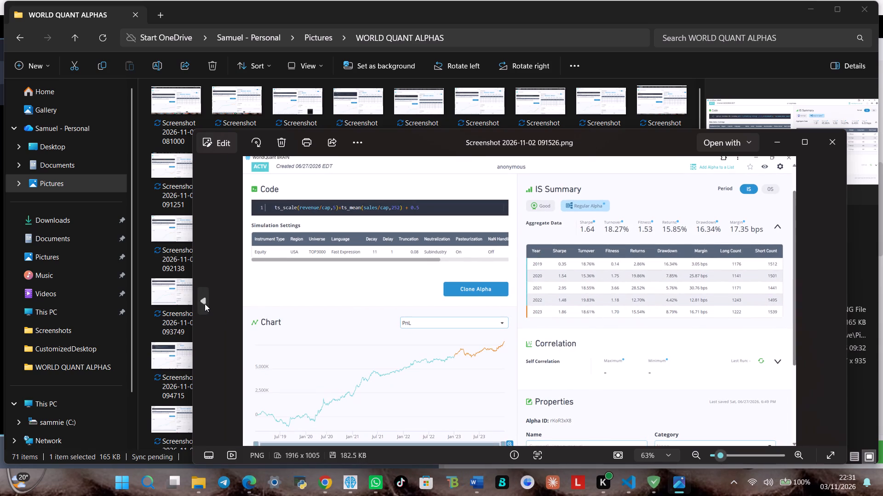
click(205, 304)
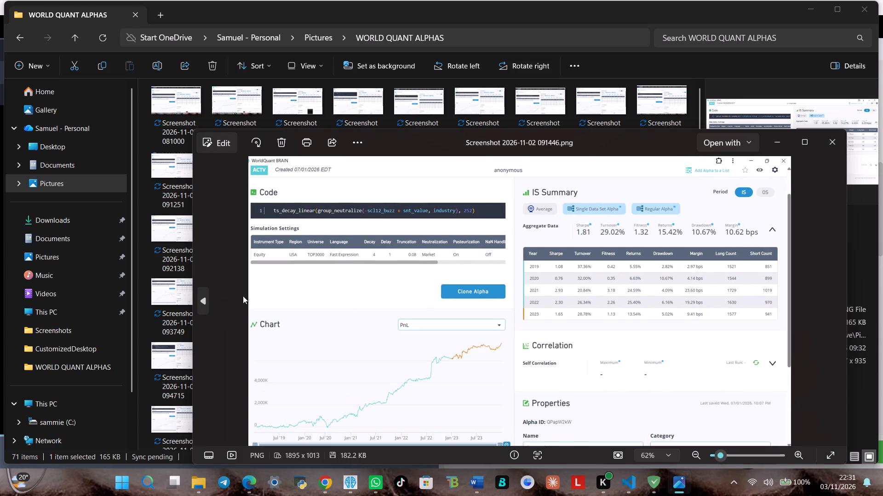
Look forward through the saved alpha screenshots as far as 094344, and return to 094225 to check its code and IS Summary.
click(839, 301)
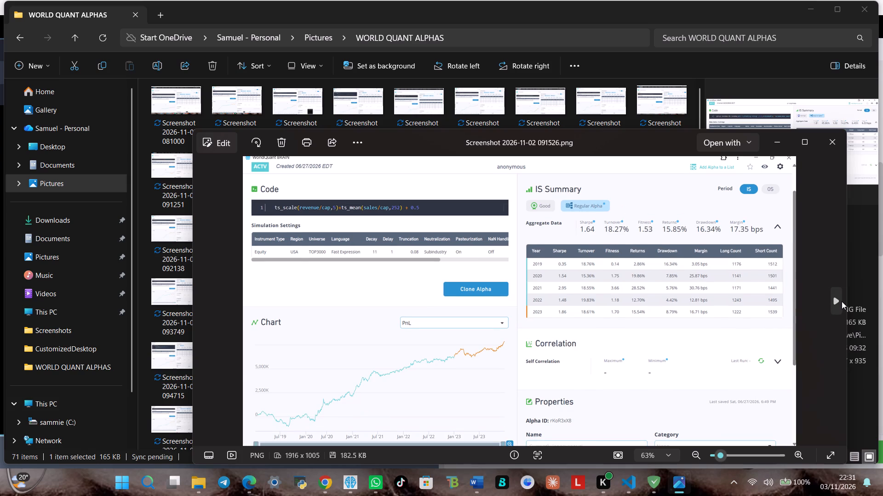
triple_click(840, 301)
triple_click(840, 301)
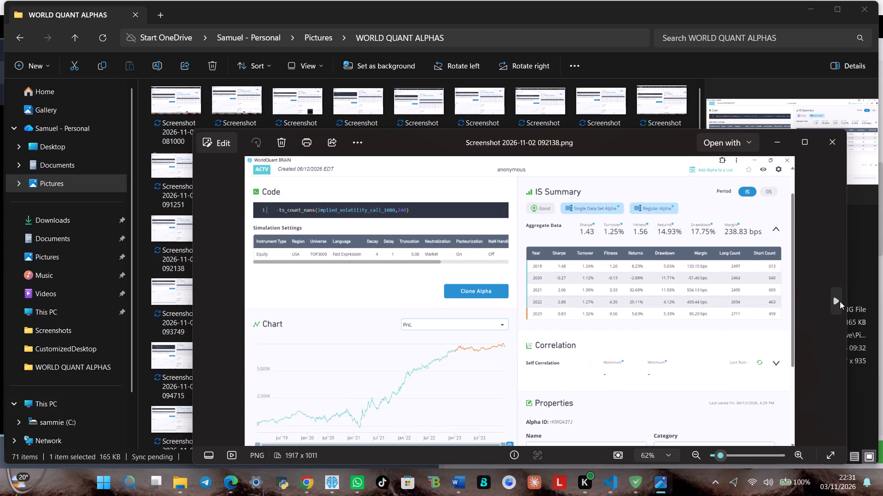
triple_click(839, 301)
double_click(838, 301)
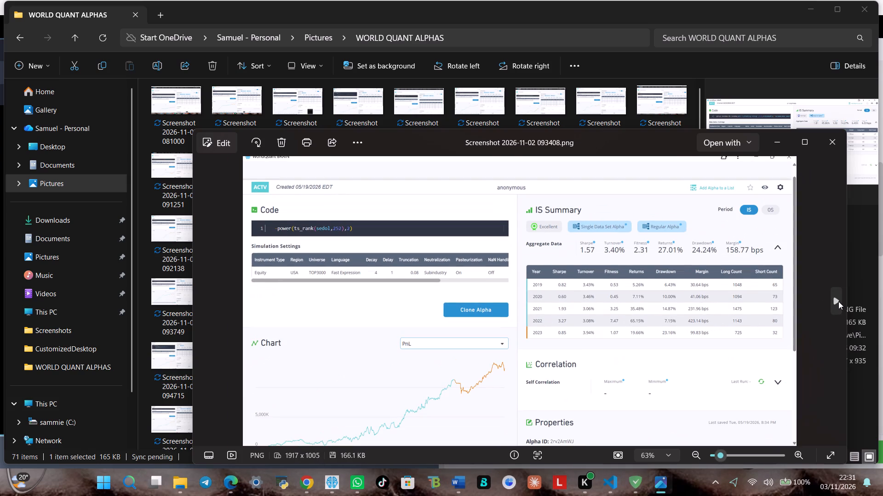
double_click(834, 302)
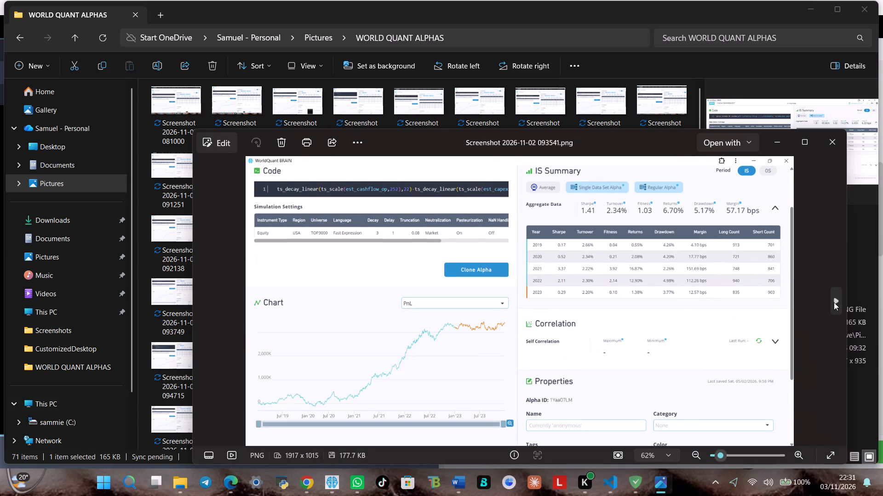
double_click(834, 302)
triple_click(834, 302)
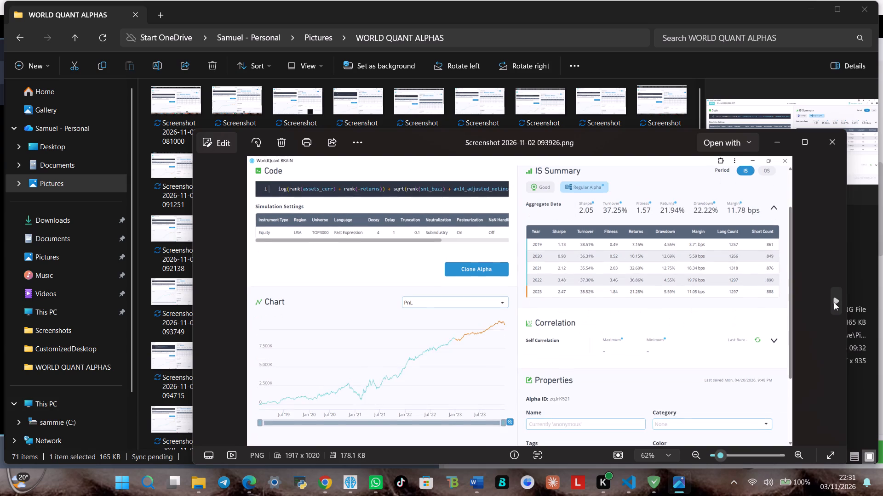
click(834, 302)
double_click(834, 302)
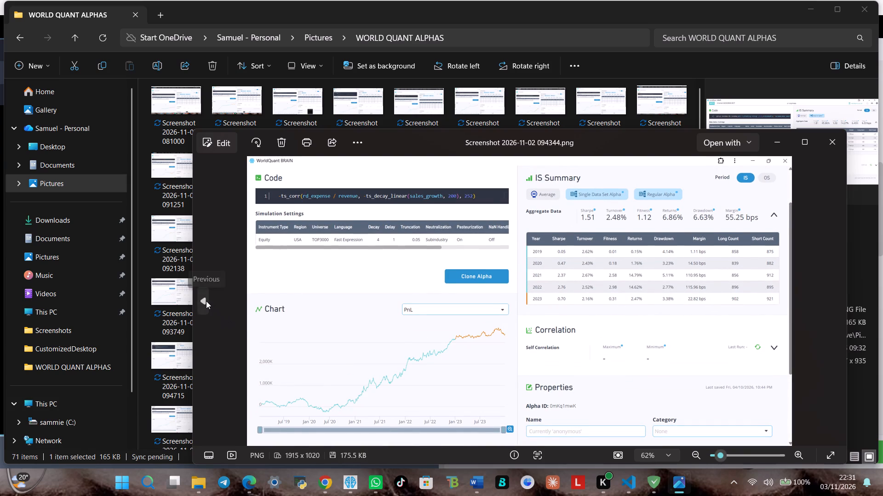
click(206, 301)
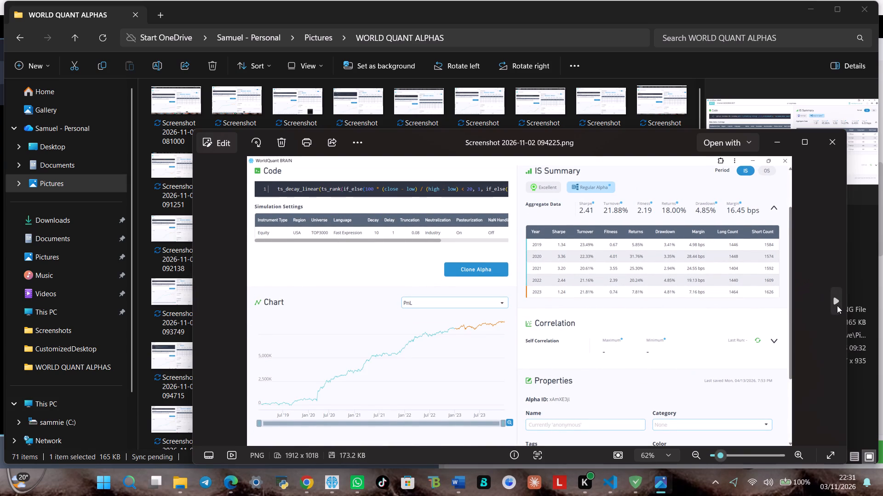
Examine the following alpha screenshots, including the group_neutralize formulas, up to 095301, and return to 095231.
click(839, 305)
click(839, 304)
double_click(839, 303)
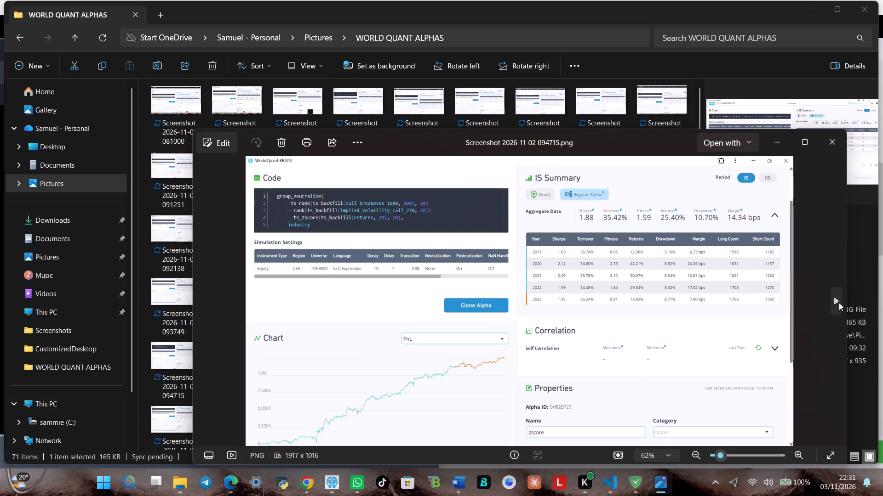
click(837, 302)
click(837, 301)
click(837, 301)
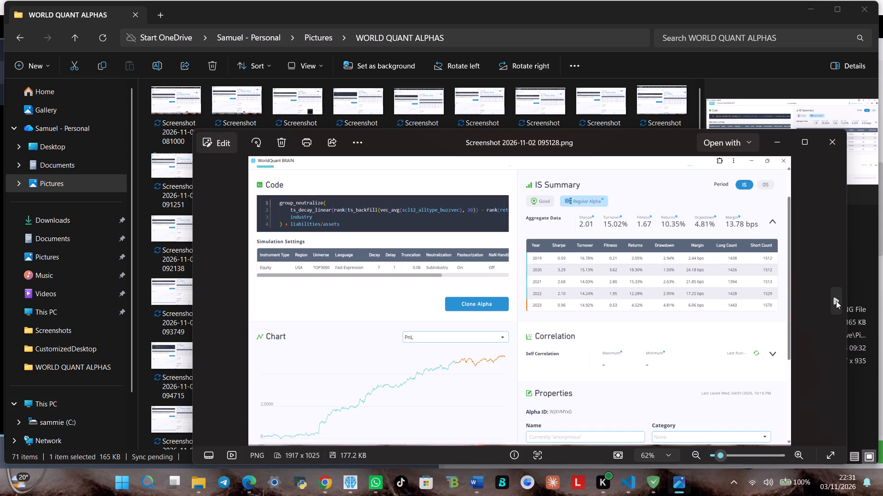
click(836, 301)
double_click(836, 301)
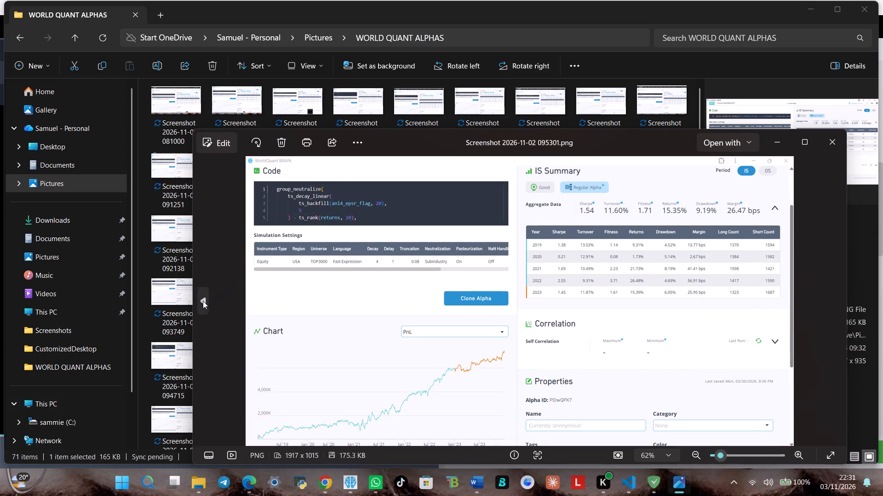
click(203, 301)
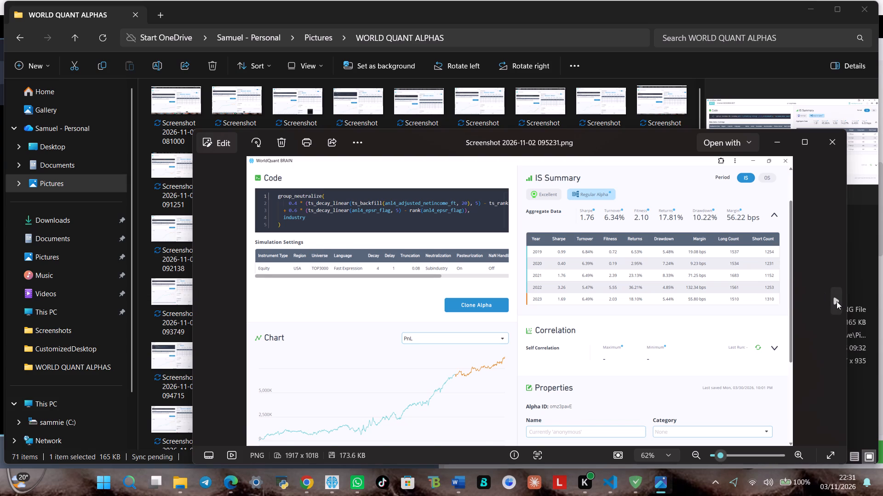
Continue through the saved alpha screenshots from 095231 to 100815, examining their formulas, simulation settings and IS Summary.
triple_click(837, 301)
triple_click(837, 301)
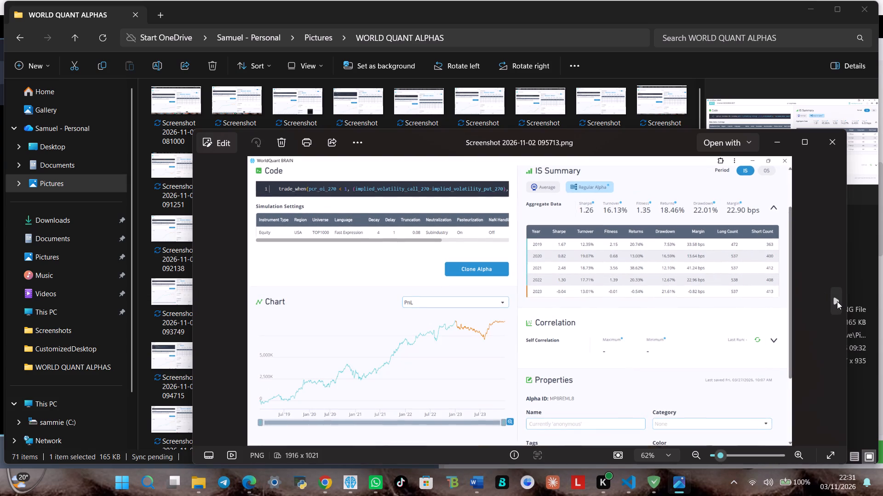
click(836, 301)
click(836, 301)
double_click(836, 300)
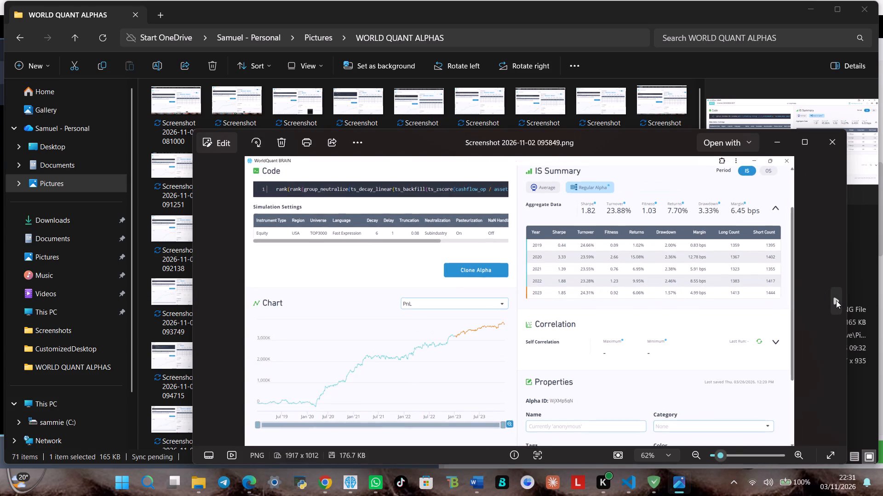
click(836, 300)
click(836, 300)
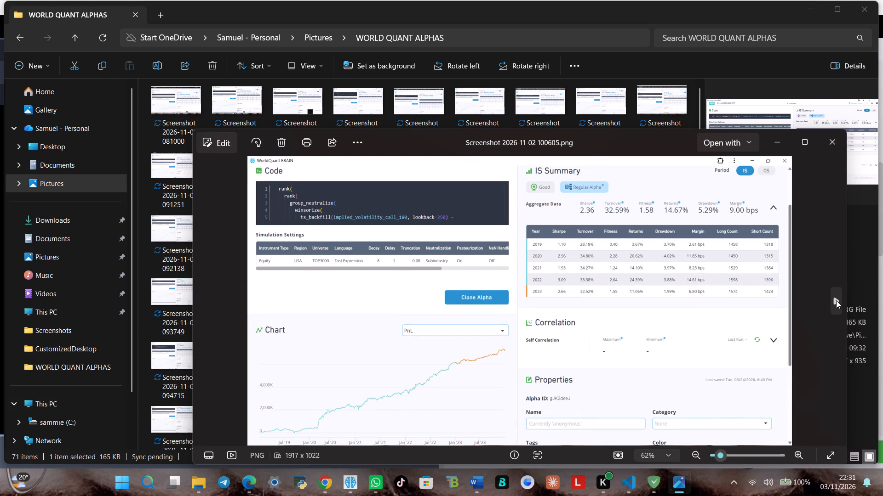
click(836, 300)
triple_click(836, 300)
click(834, 299)
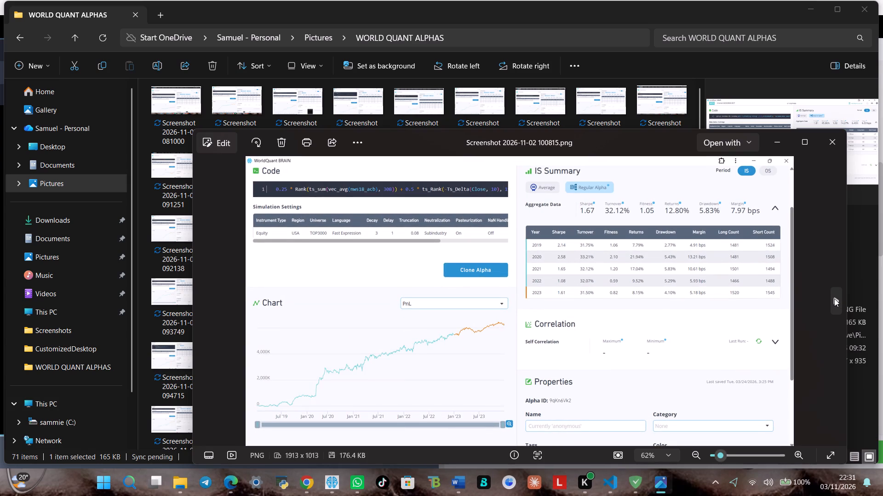
Examine the remaining saved alpha screenshots through 102215, comparing their formulas and IS Summary.
triple_click(833, 298)
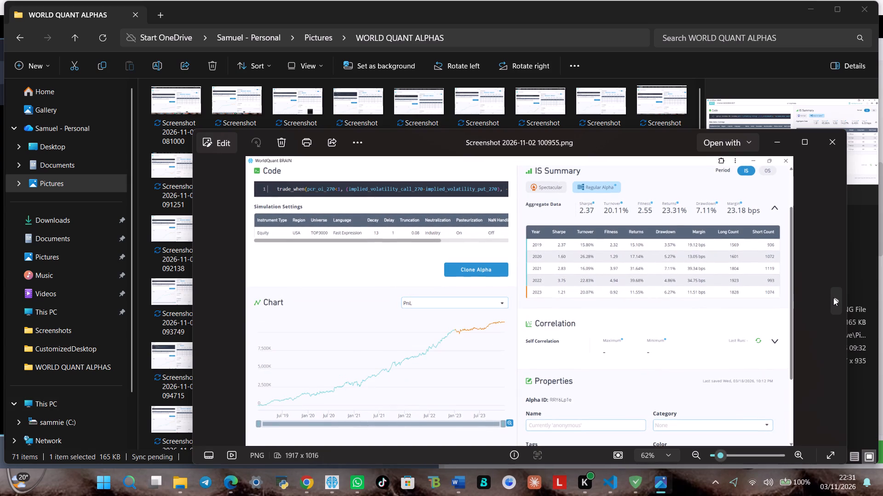
double_click(833, 298)
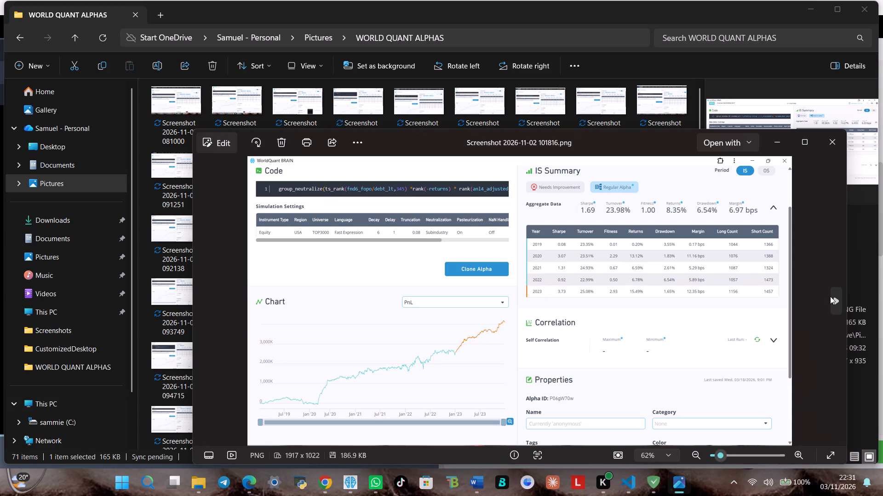
click(830, 296)
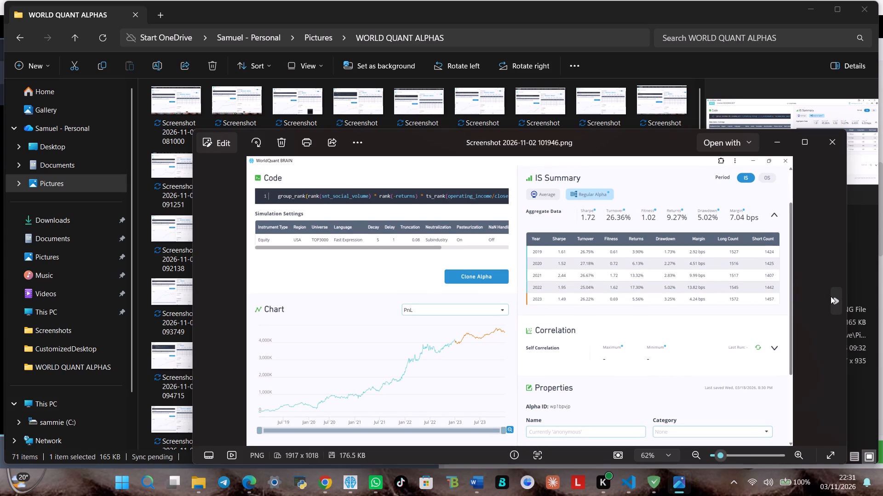
click(829, 296)
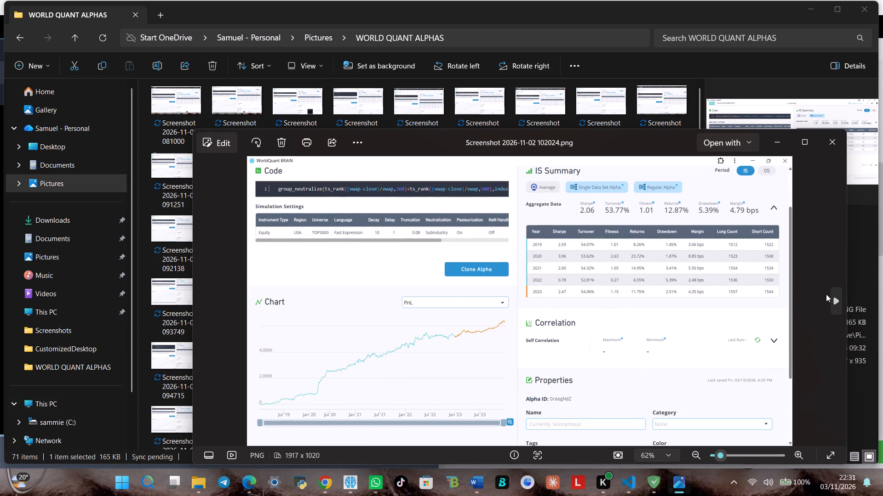
click(834, 301)
click(834, 301)
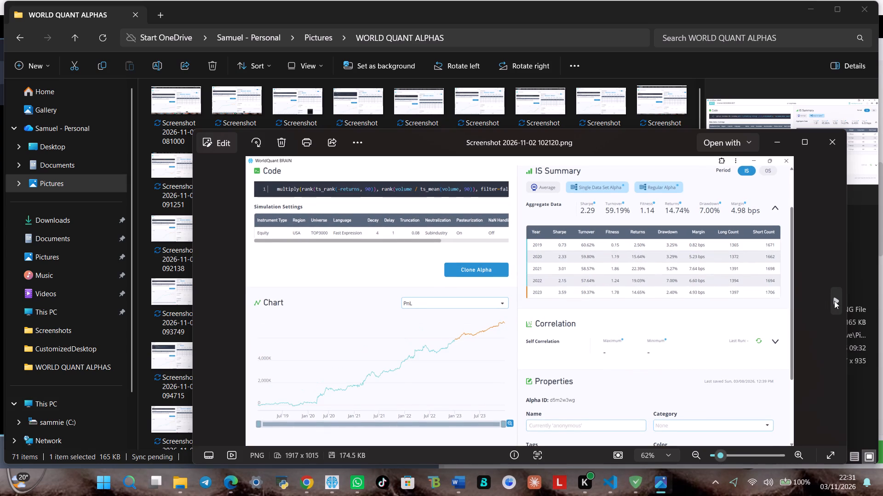
click(834, 301)
triple_click(836, 302)
click(837, 302)
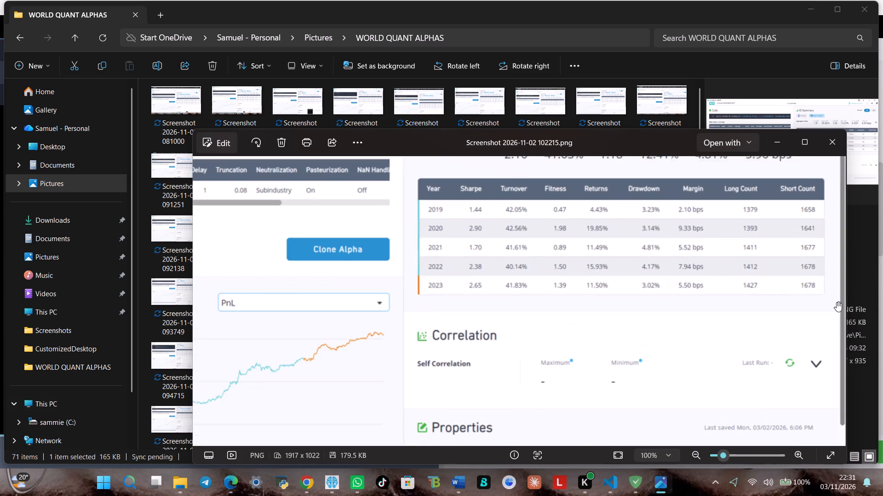
Fit screenshot 102215 in a maximized viewer and examine its operating_income/close formula, simulation settings and IS Summary.
double_click(826, 316)
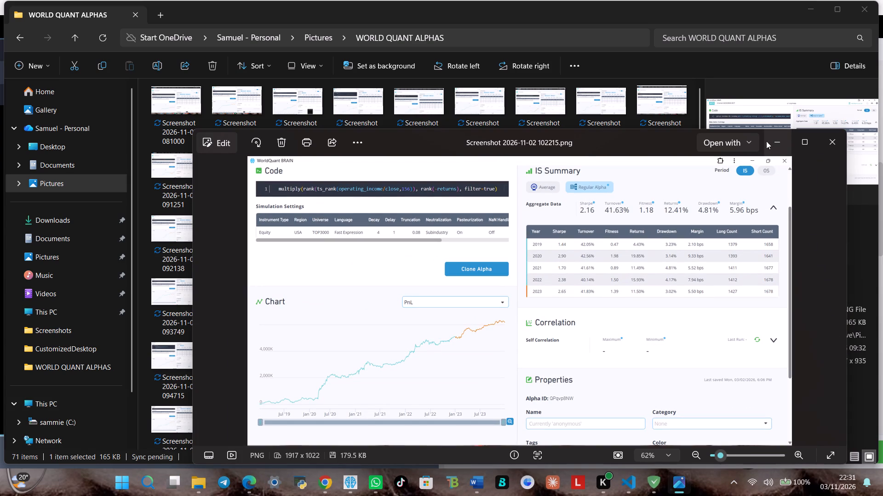
click(801, 142)
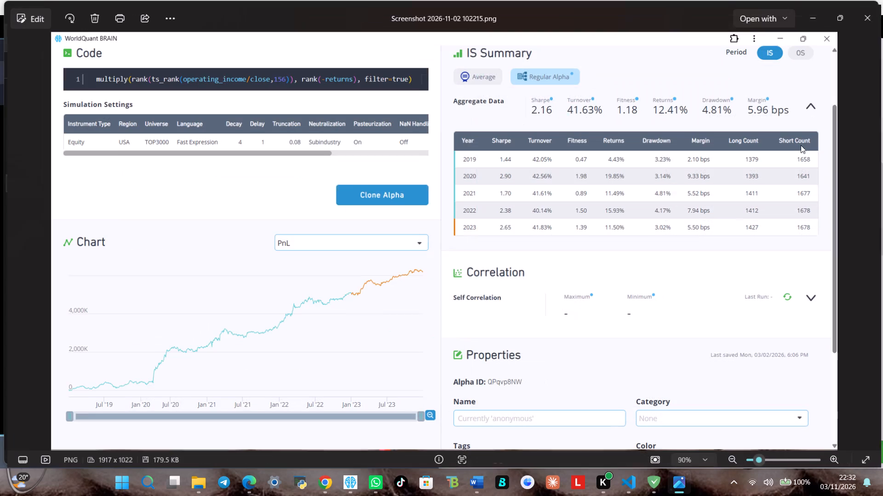
click(849, 224)
click(867, 242)
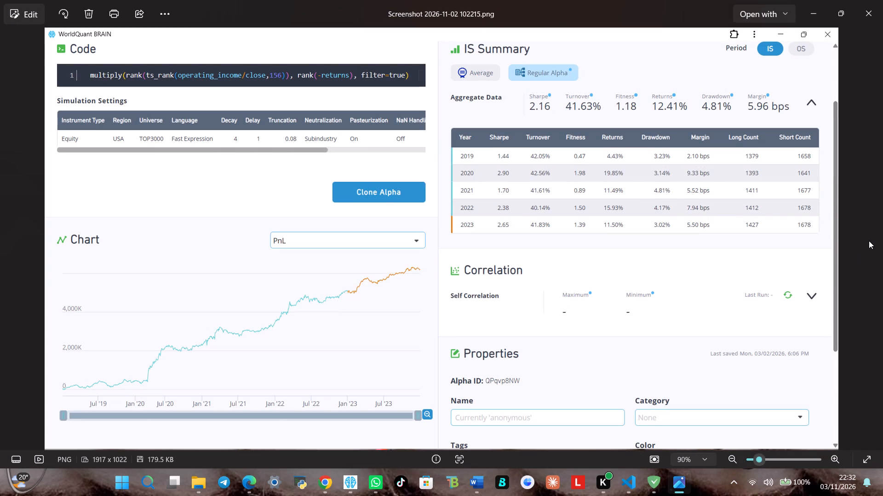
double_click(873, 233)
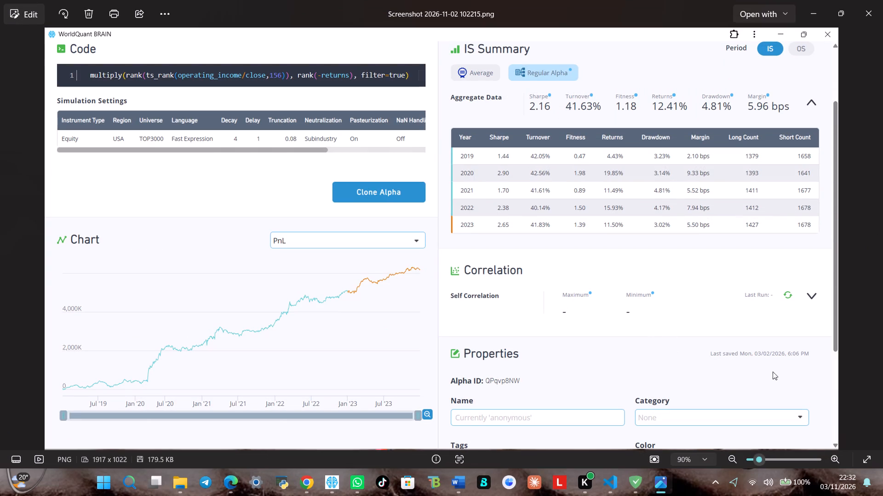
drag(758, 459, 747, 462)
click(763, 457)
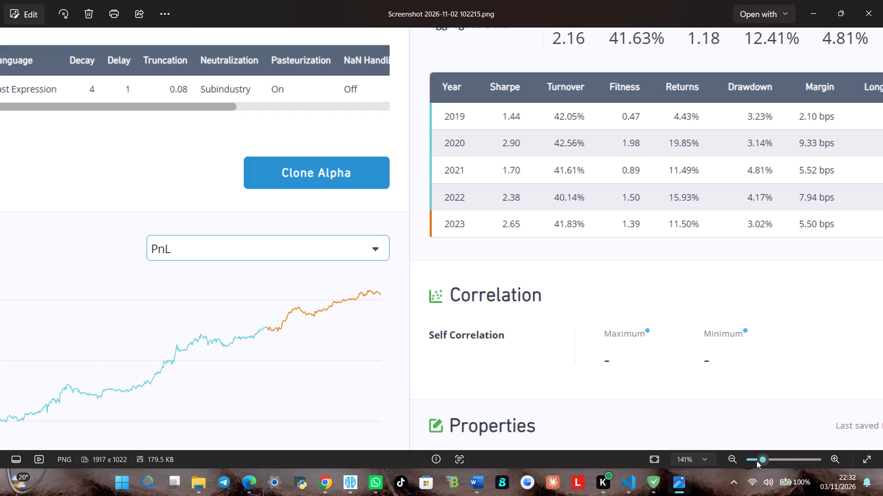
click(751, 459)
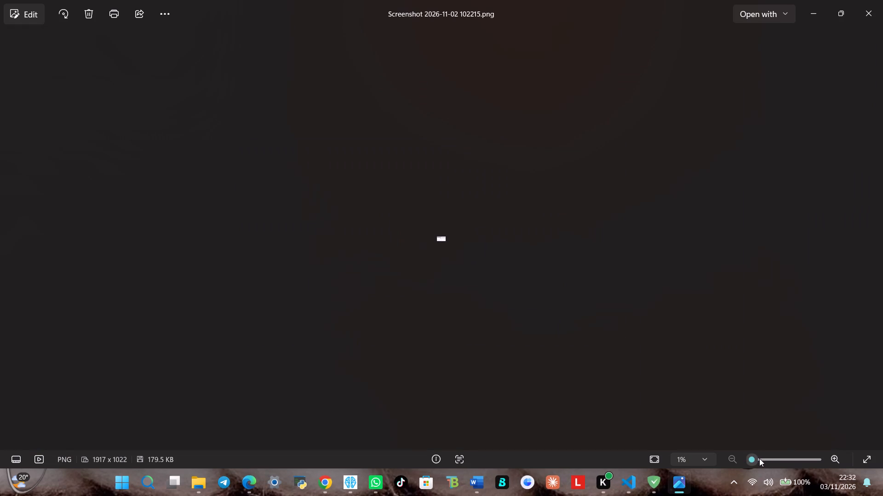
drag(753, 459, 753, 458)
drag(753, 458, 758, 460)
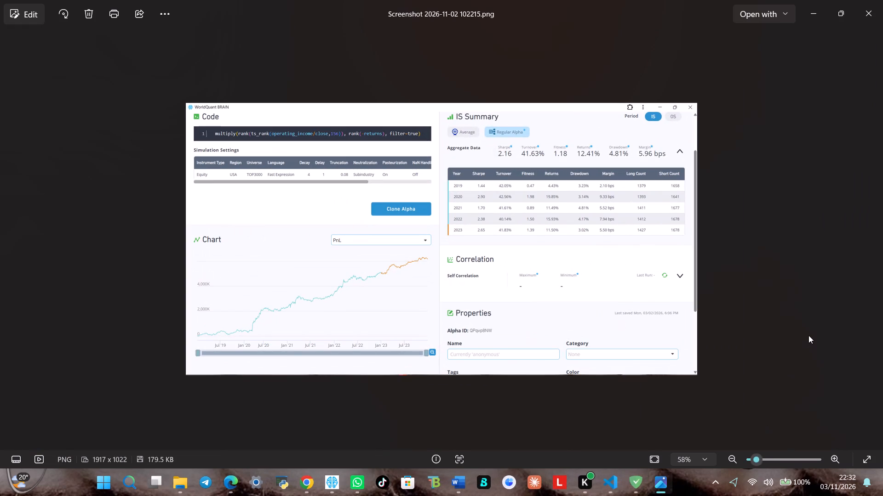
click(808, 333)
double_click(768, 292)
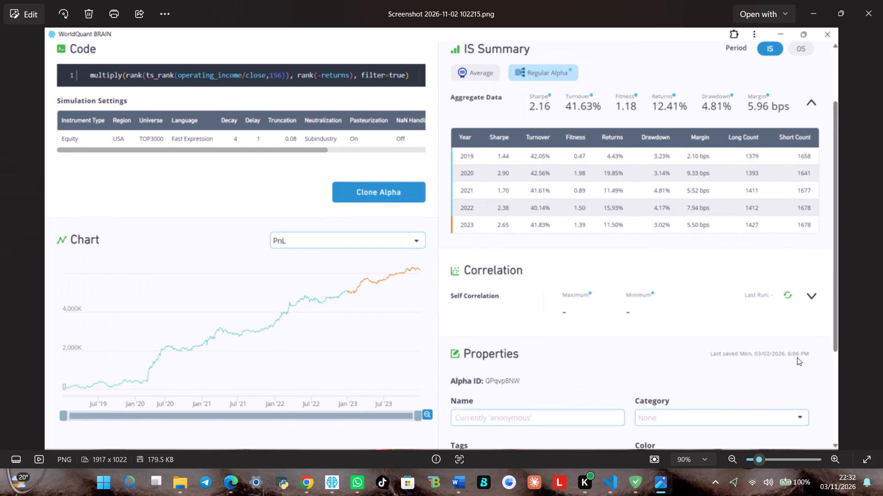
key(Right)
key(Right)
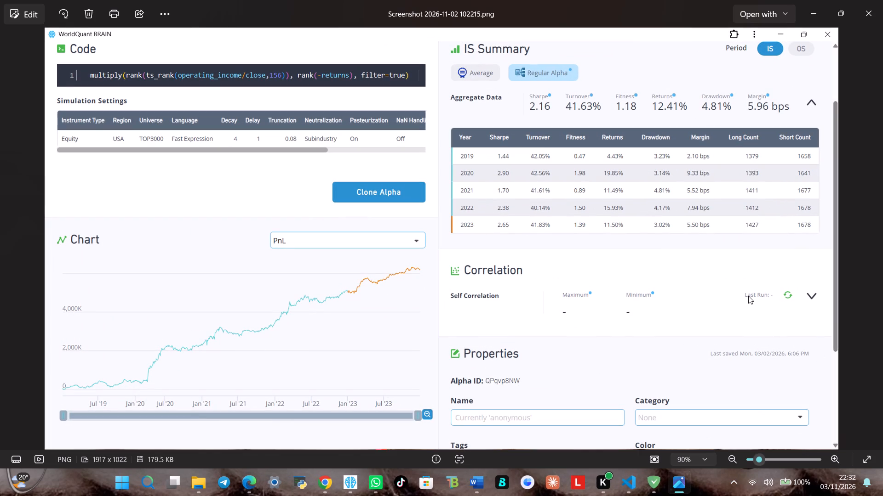
Return to the WORLD QUANT ALPHAS folder and look through the saved alpha screenshots from 081000 to 092850.
click(861, 12)
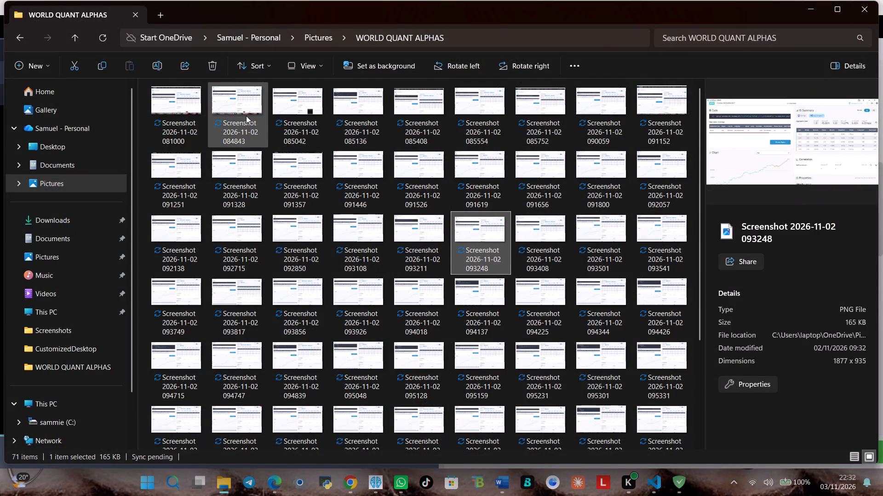
double_click(197, 113)
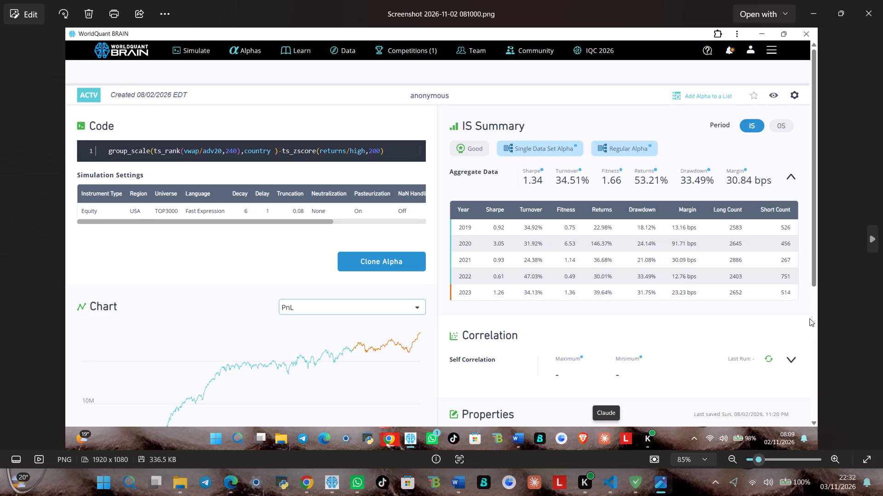
click(871, 250)
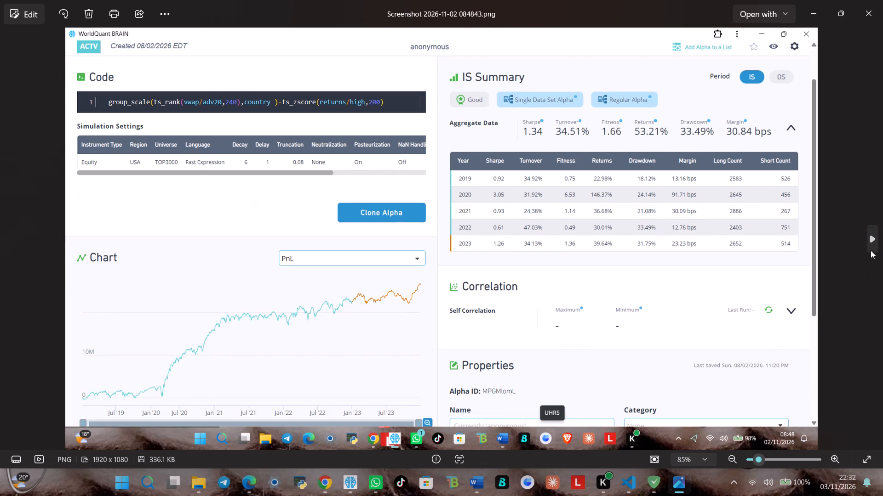
click(871, 250)
double_click(871, 250)
click(871, 250)
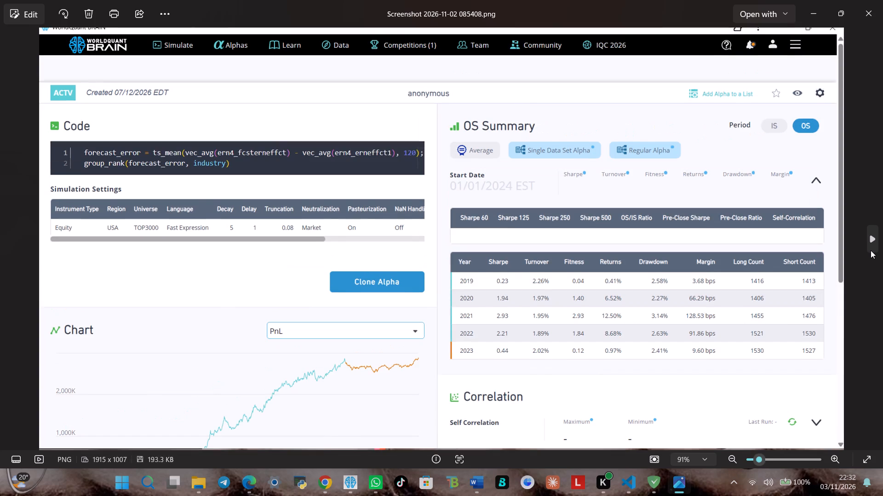
double_click(871, 250)
click(869, 250)
click(869, 250)
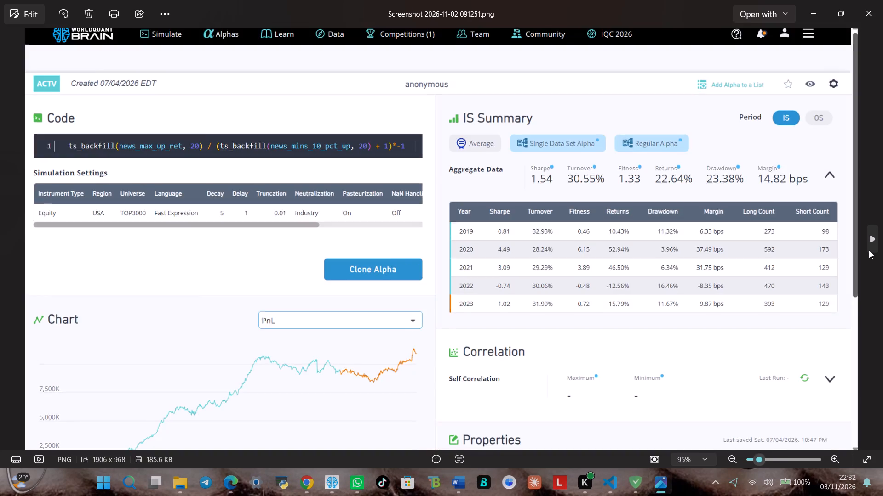
double_click(869, 250)
triple_click(868, 250)
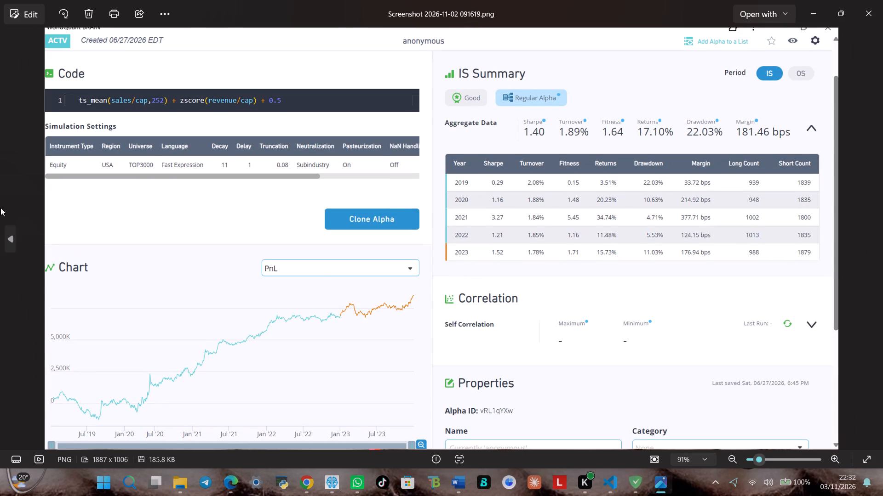
click(5, 231)
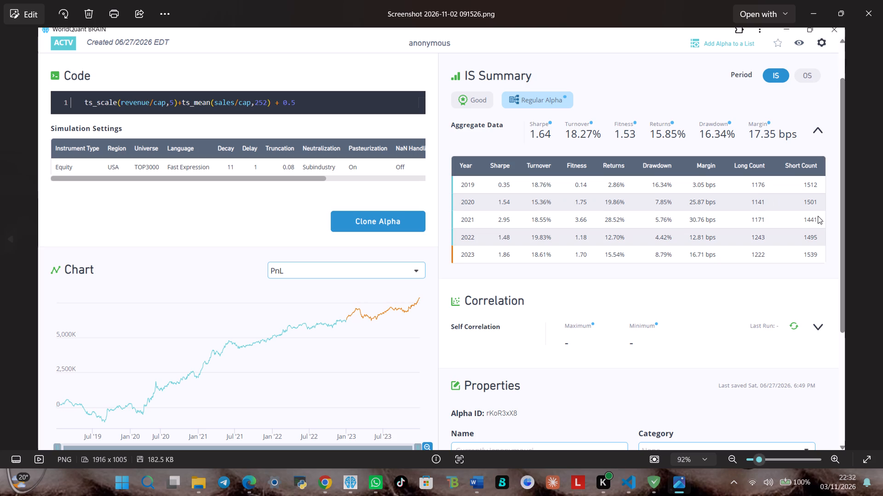
double_click(873, 244)
double_click(873, 244)
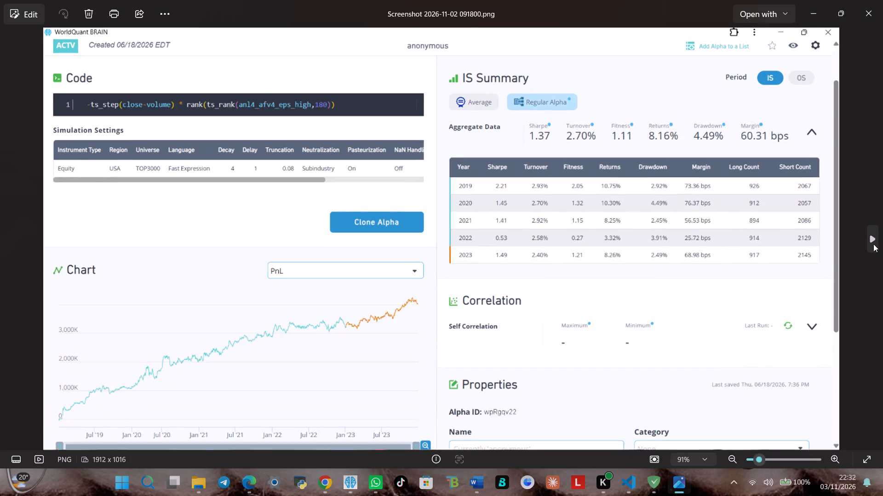
triple_click(873, 244)
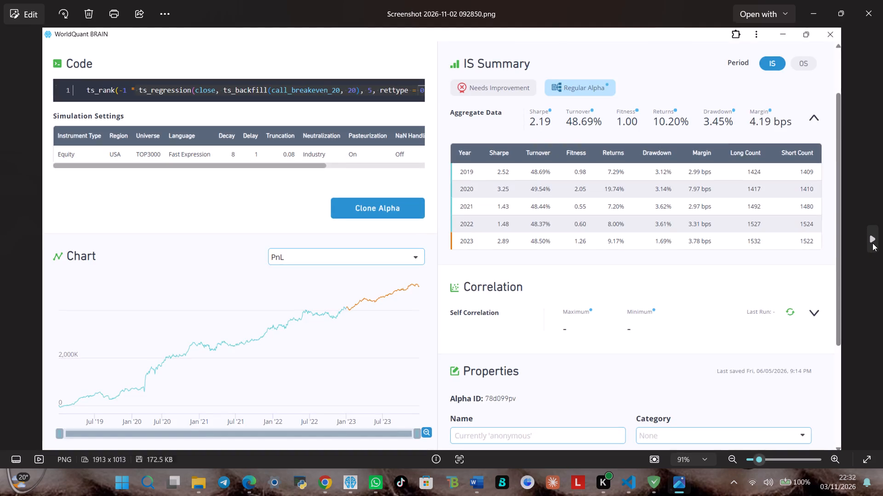
Continue through the saved alpha screenshots to 094715 and examine its group_neutralize formula, simulation settings and IS Summary.
click(872, 243)
click(872, 243)
click(872, 242)
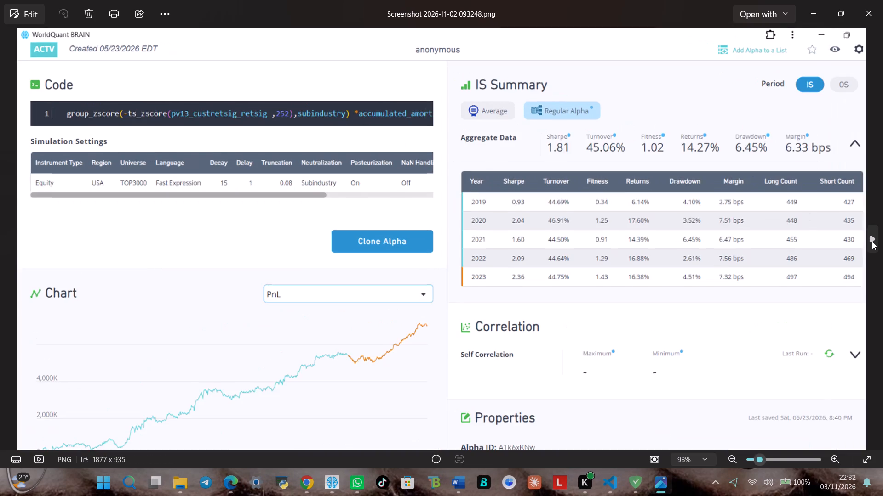
click(871, 242)
click(871, 242)
click(871, 242)
click(871, 242)
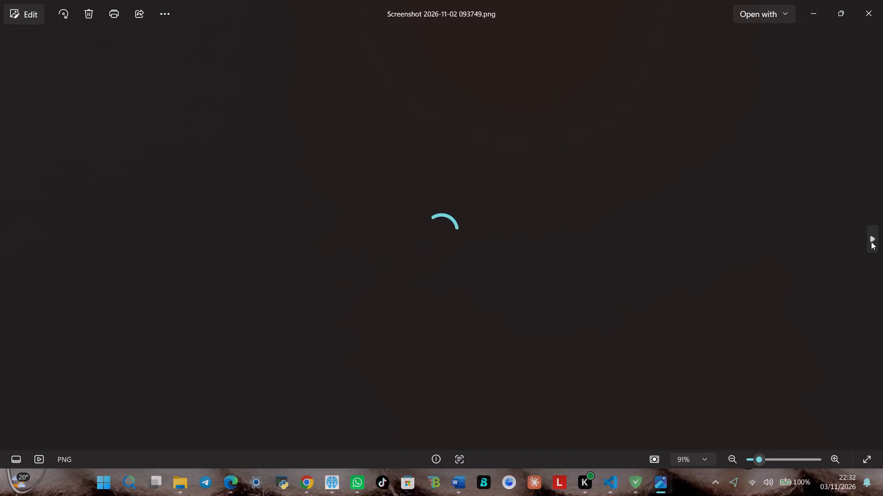
click(871, 242)
click(871, 240)
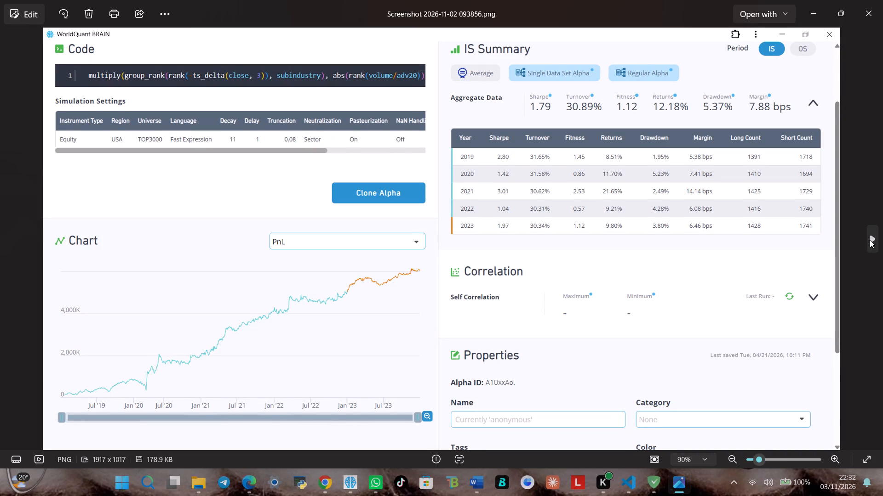
click(870, 240)
double_click(870, 240)
double_click(870, 240)
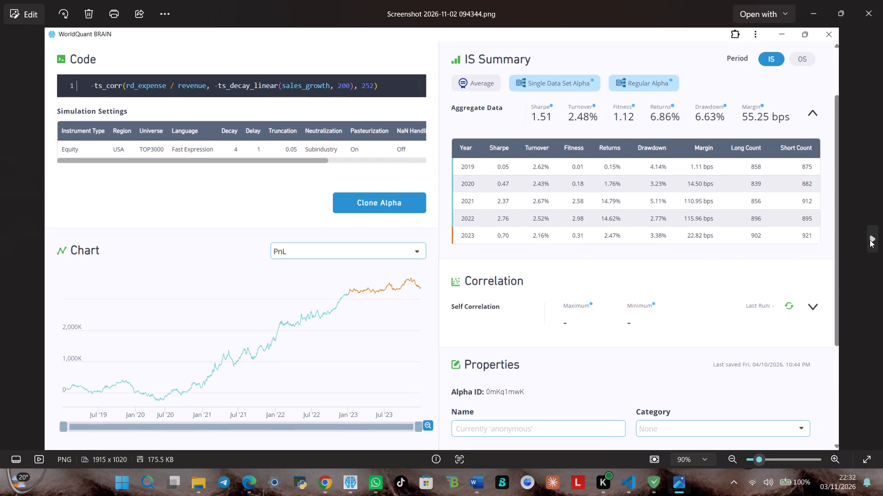
click(13, 239)
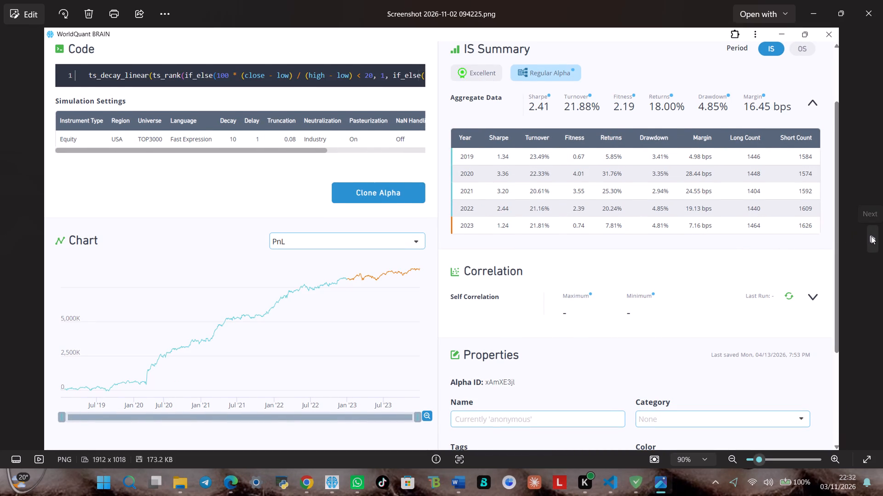
click(871, 237)
click(872, 237)
click(872, 237)
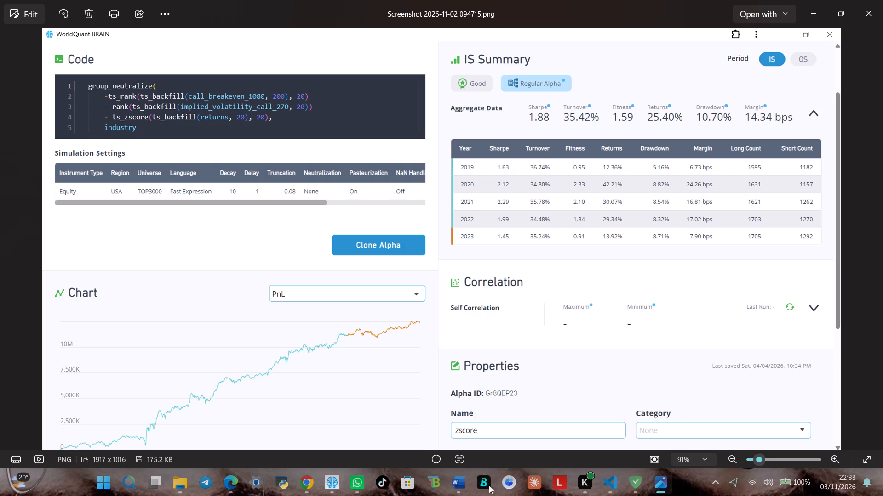
Switch to WorldQuant BRAIN and set the decay of Simulation 15 to 10, applying the settings.
click(333, 485)
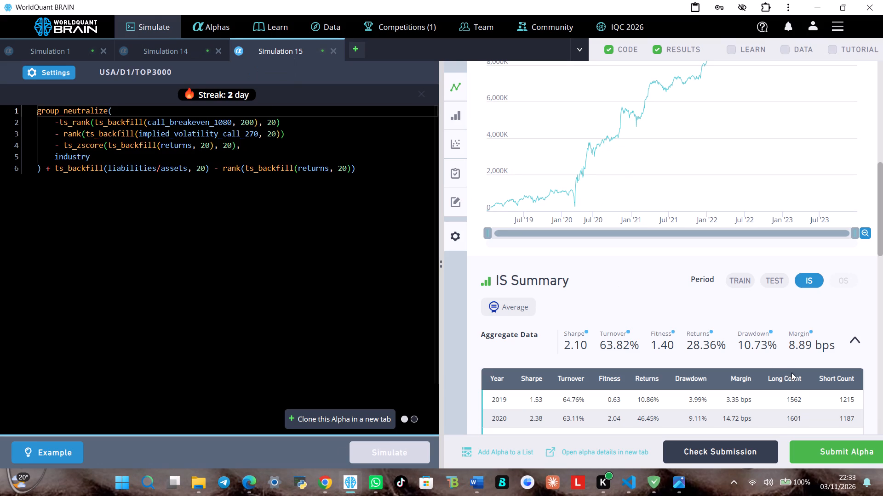
click(62, 73)
triple_click(284, 242)
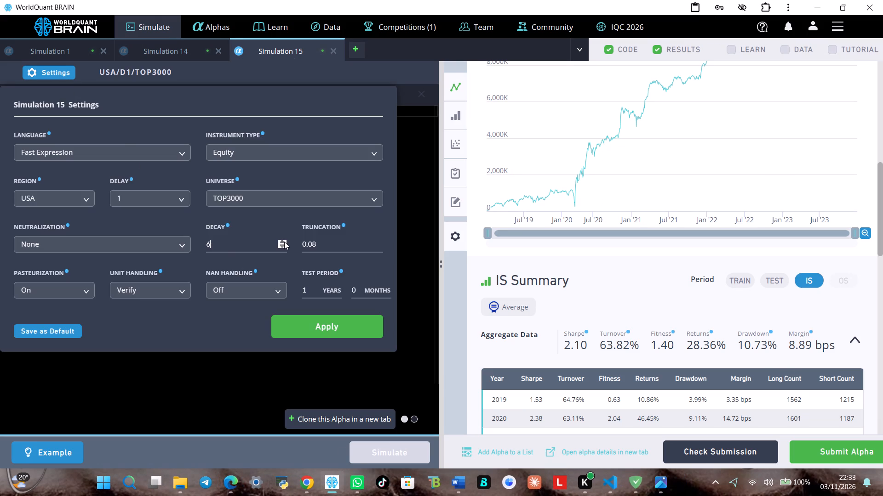
double_click(284, 242)
click(284, 242)
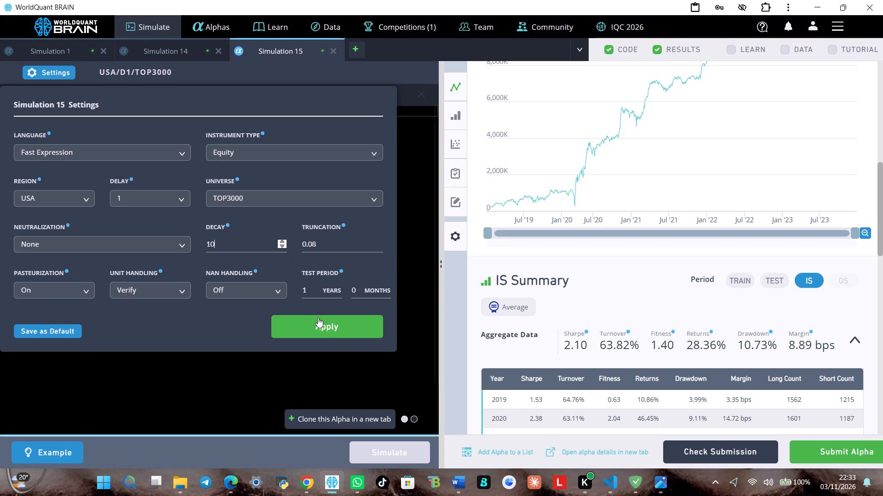
click(325, 333)
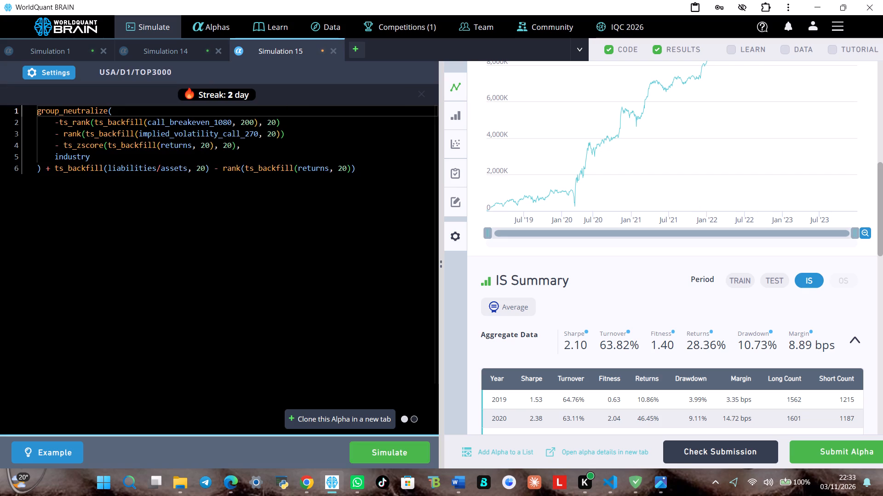
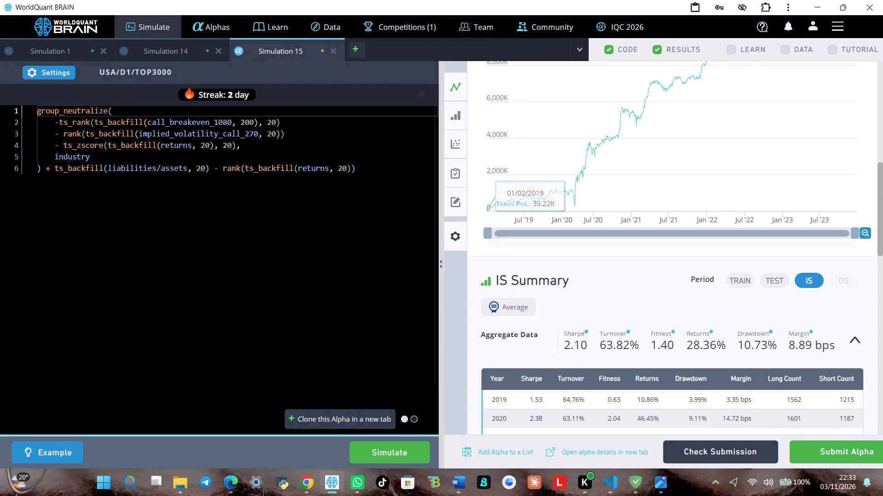
Review the Simulation 15 settings without changing them.
click(68, 73)
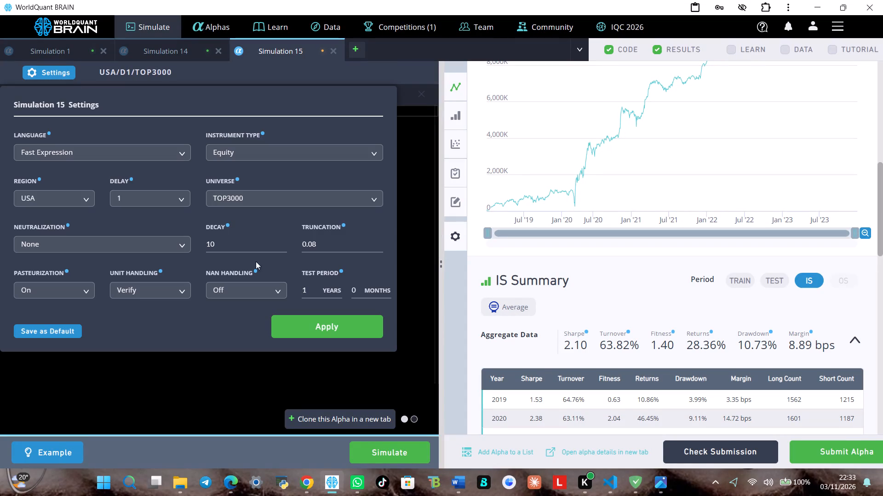
click(249, 378)
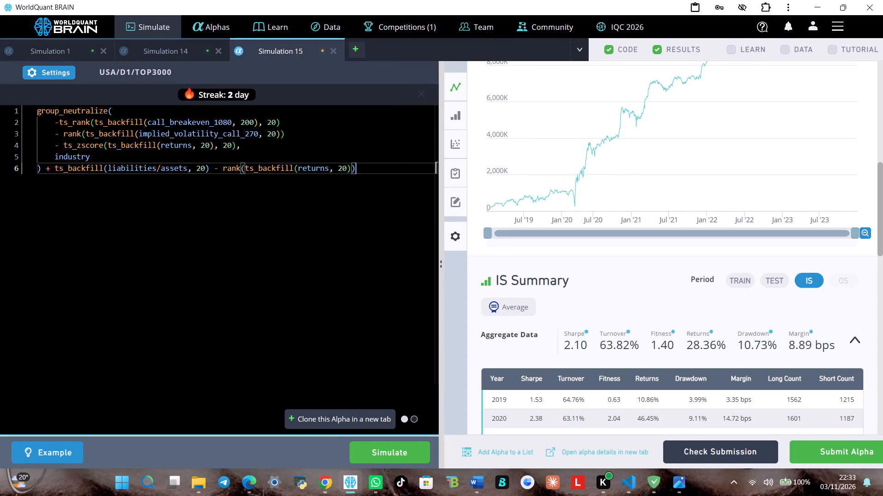
Join the -ts_rank line onto the opening group_neutralize( line of the Simulation 15 formula, keeping its minus sign.
click(39, 107)
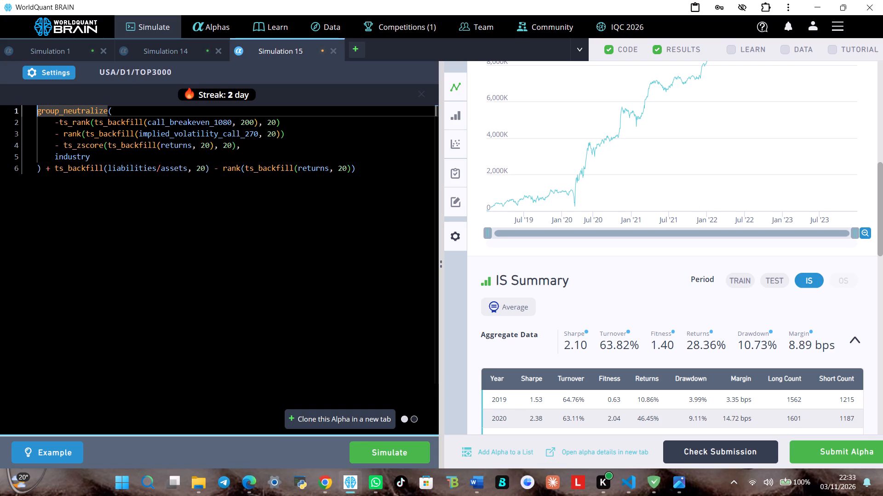
click(54, 123)
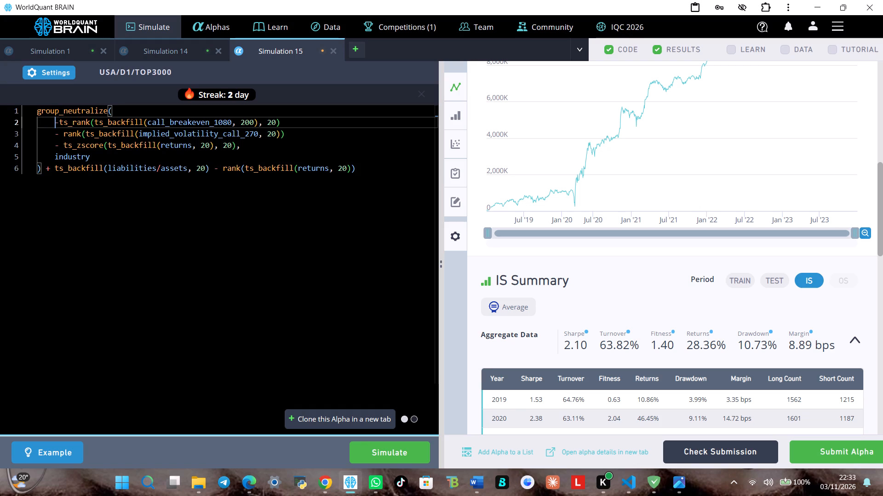
key(Delete)
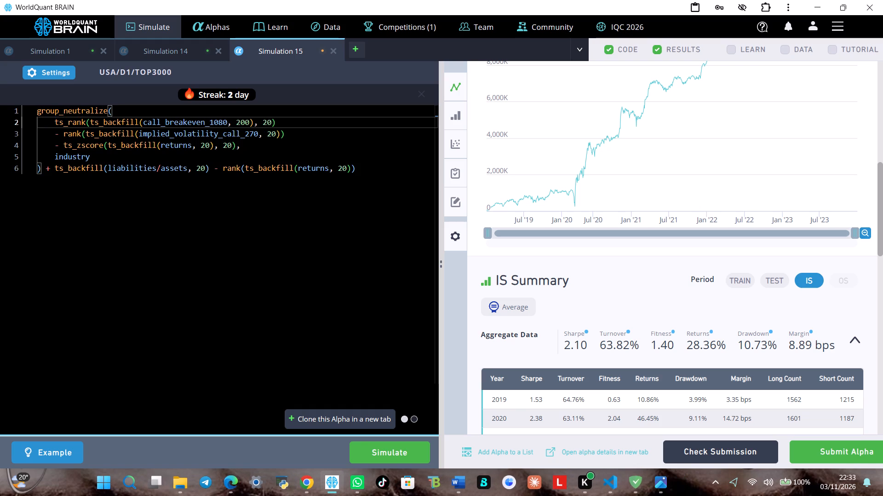
key(ctrl+z)
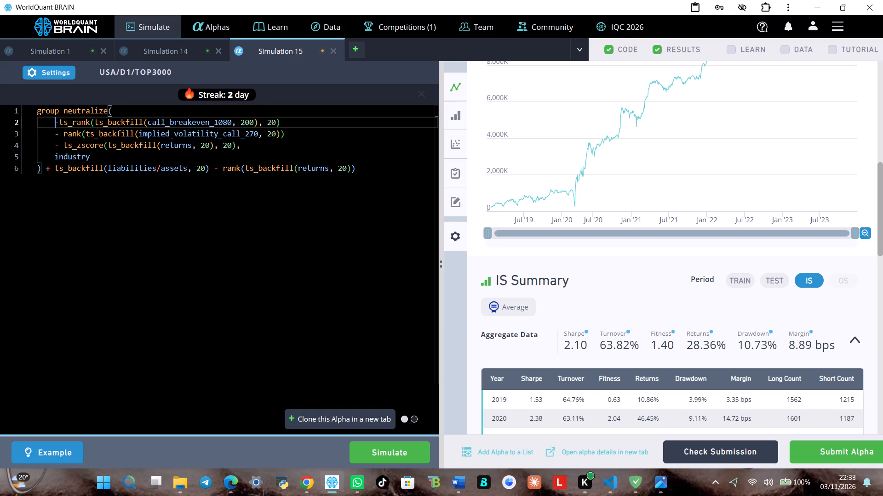
key(BackSpace)
key(BackSpace)
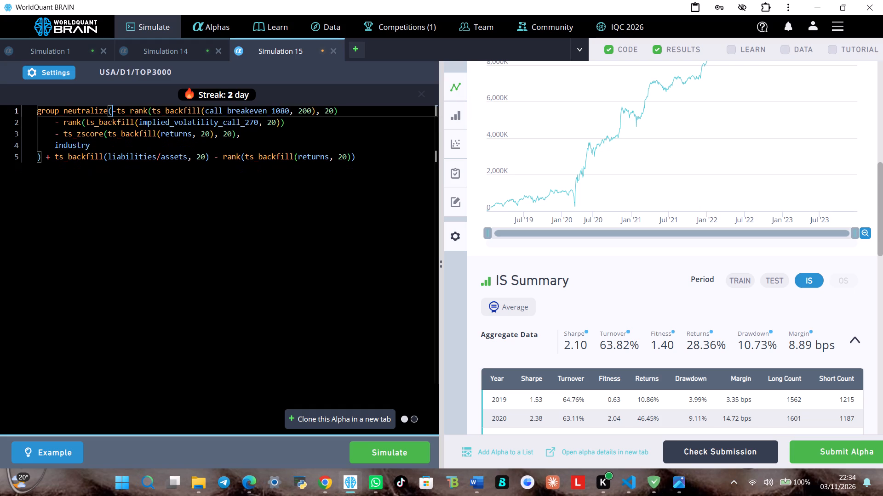
Join the "- rank(ts_backfill(implied_volatility_call_270, 20))" line onto the end of the formula's first line.
key(Down)
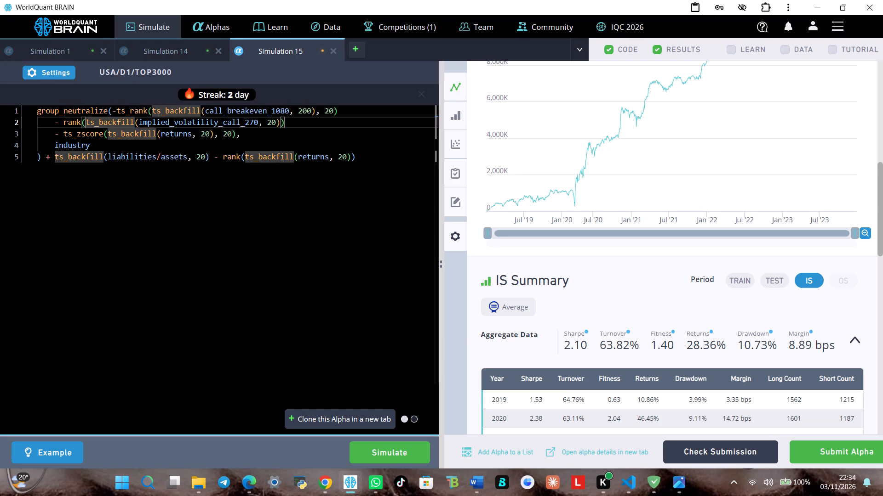
key(Left)
key(Left)
key(Left)
key(Left)
key(Left)
key(Left)
key(Left)
key(Left)
key(Left)
key(Left)
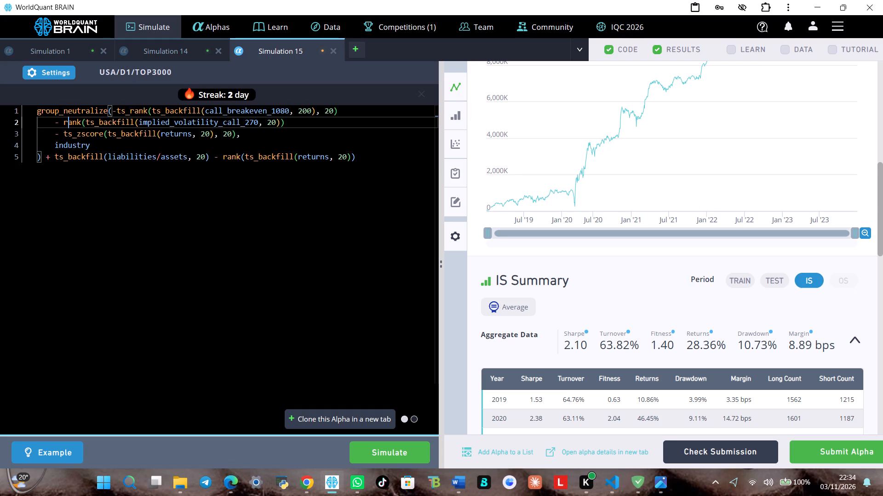
key(Left)
key(Left)
key(Left)
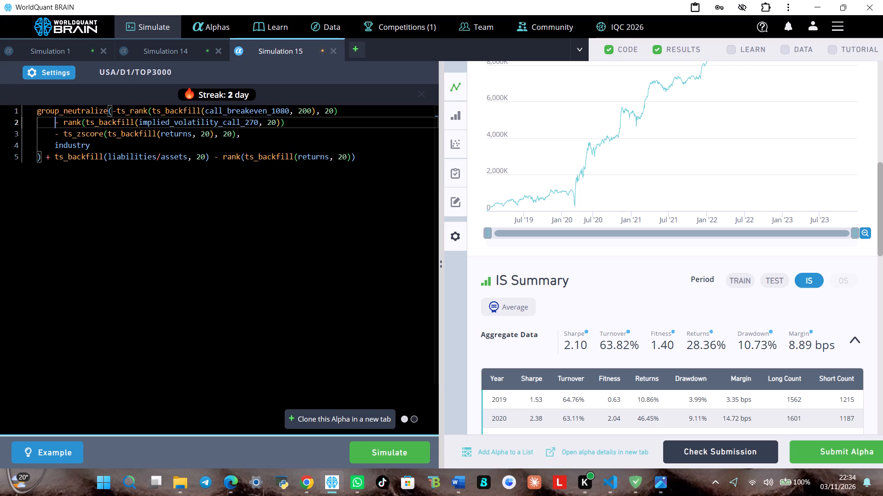
key(BackSpace)
key(BackSpace)
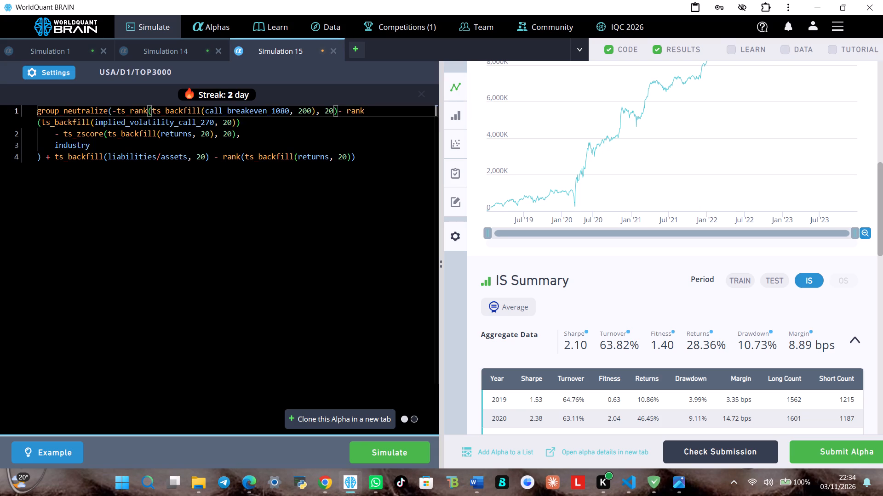
Join the ts_zscore, industry and closing-parenthesis lines onto the first line so the whole formula is a single line.
click(54, 133)
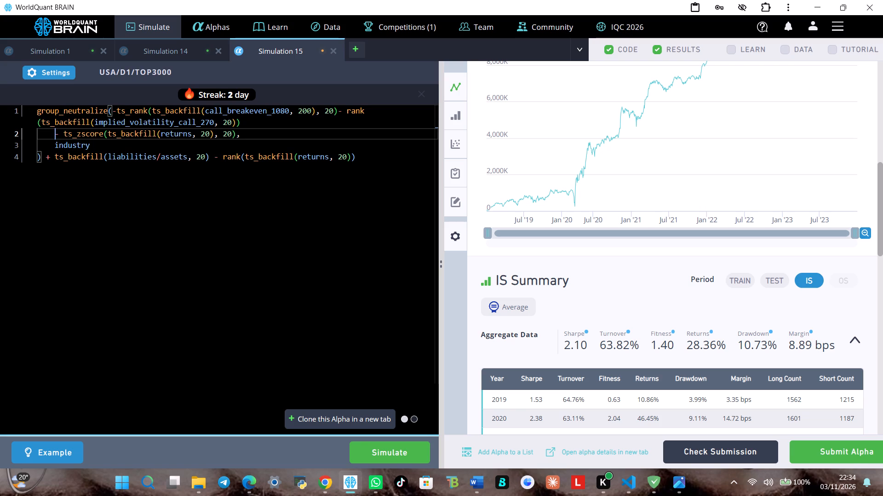
key(BackSpace)
key(BackSpace)
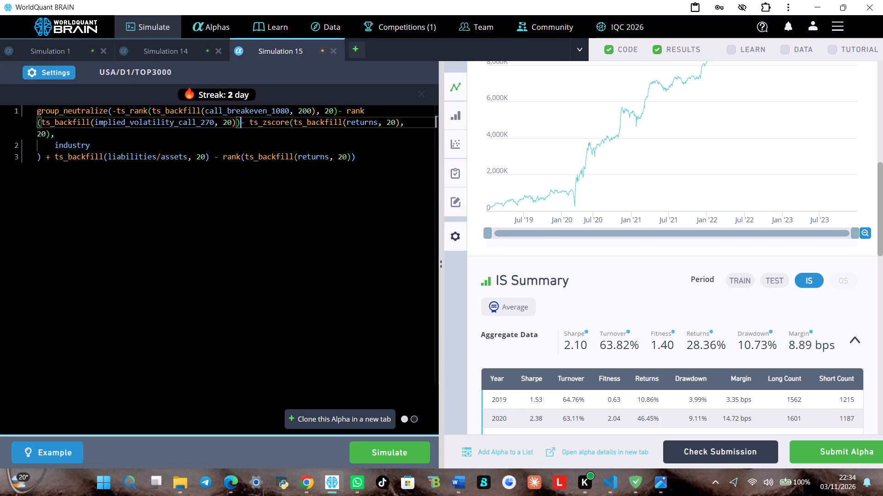
click(53, 146)
key(BackSpace)
key(BackSpace)
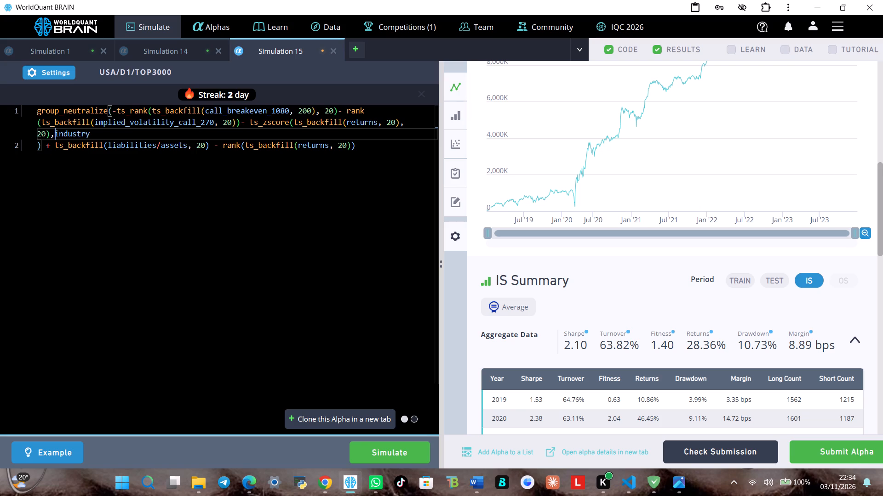
click(37, 147)
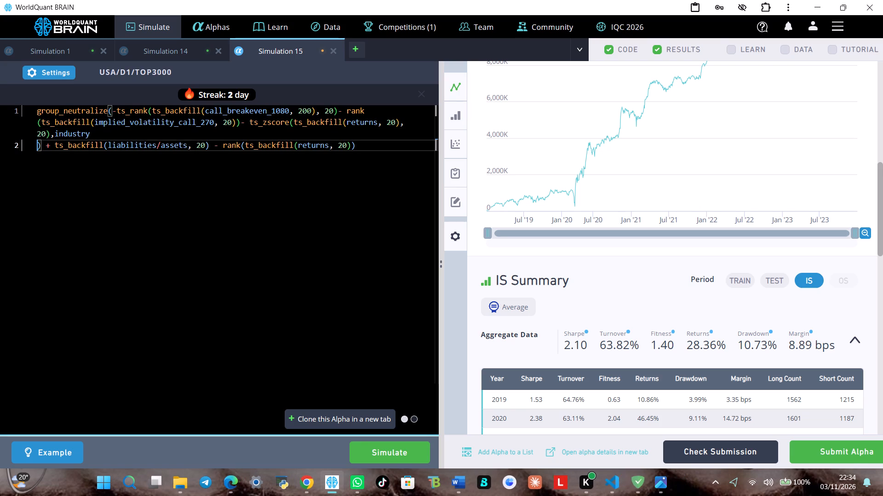
key(BackSpace)
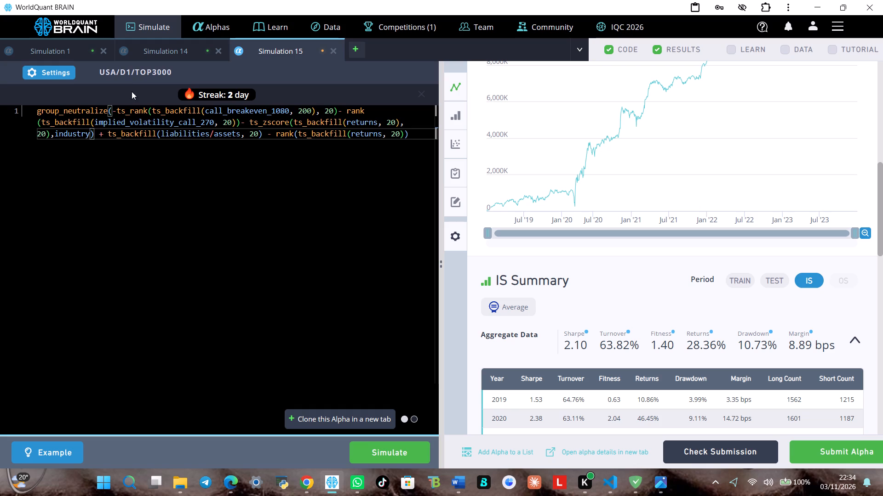
Insert a new line above the group_neutralize formula and start a comment on it with #.
click(40, 108)
key(Left)
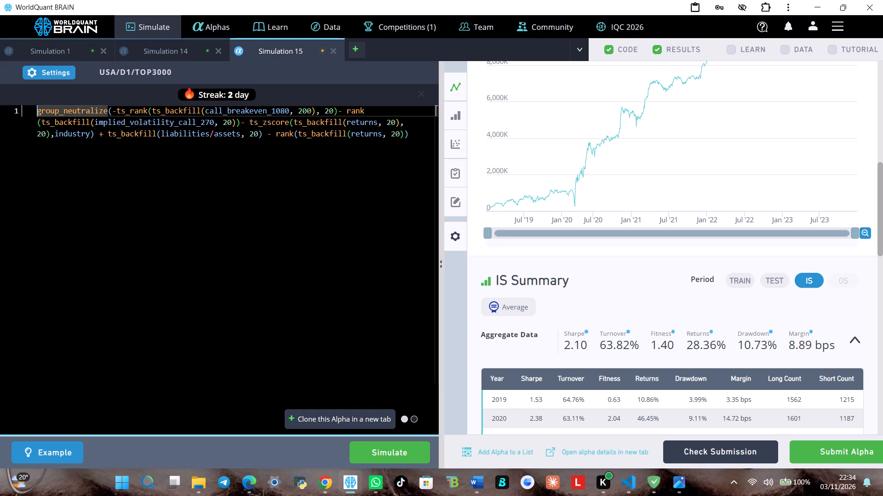
key(Return)
click(72, 109)
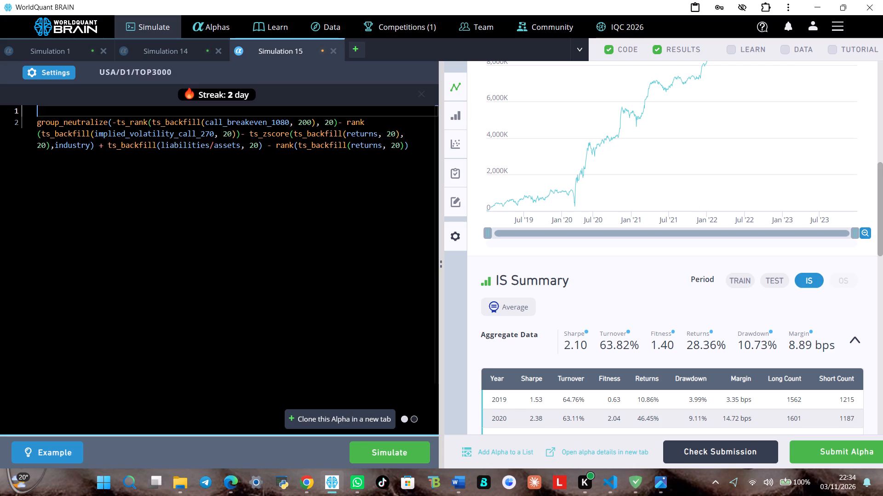
key(shift+numbersign)
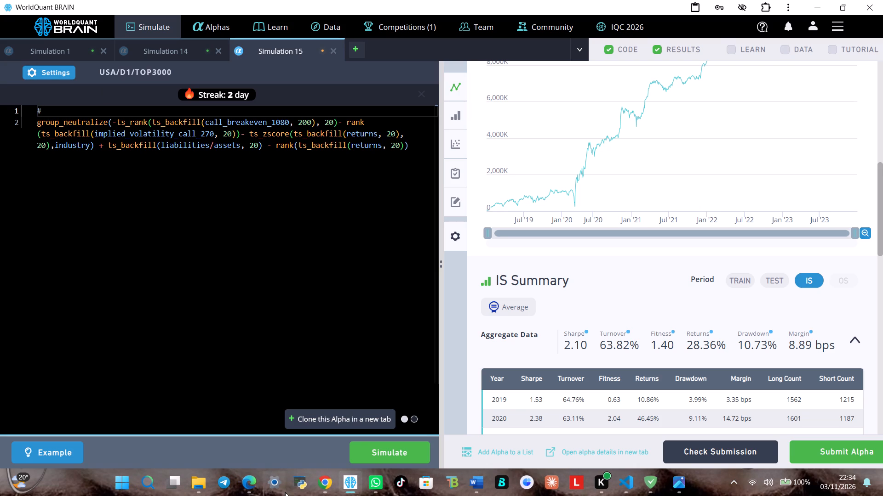
click(335, 484)
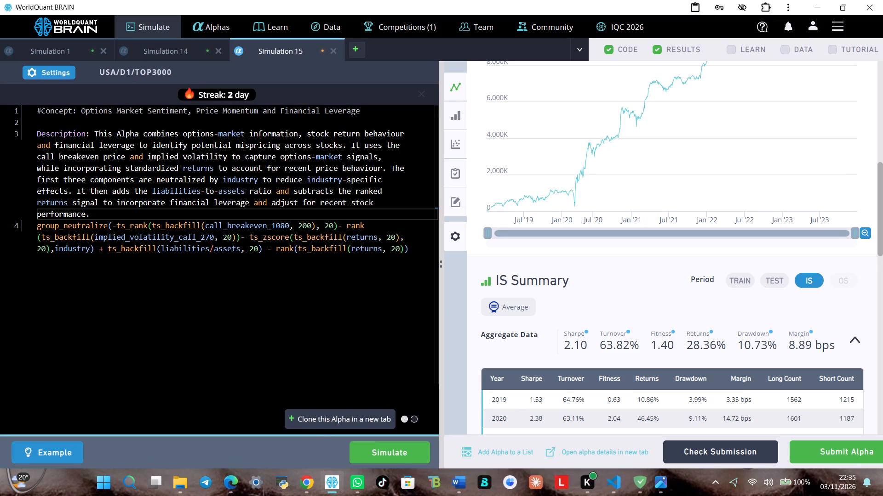
Remove the blank line between the Concept and Description text so the Description starts on line 2.
click(37, 132)
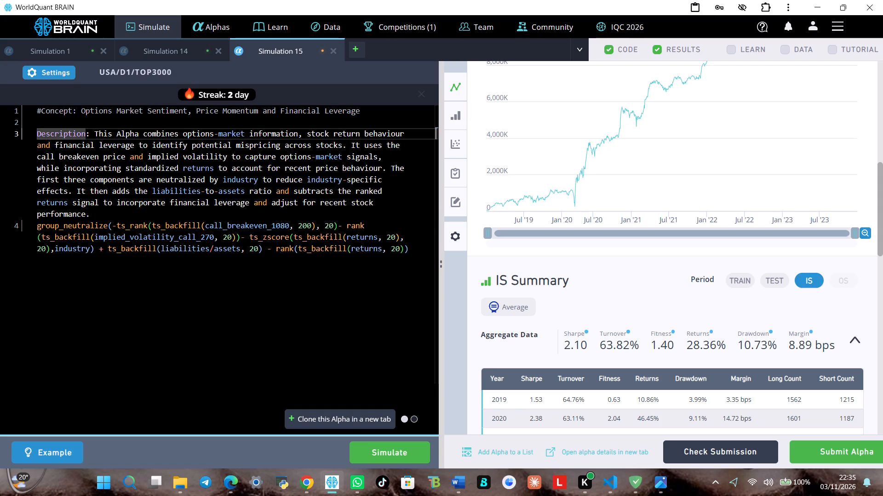
key(BackSpace)
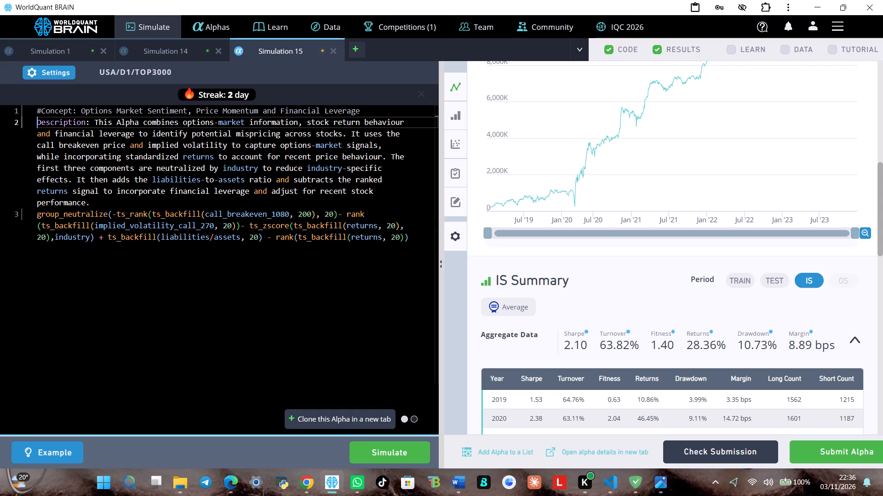
key(BackSpace)
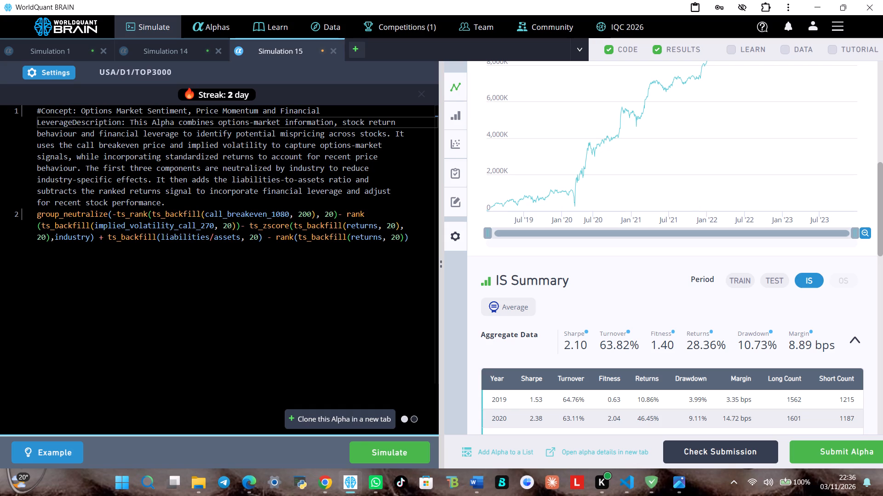
key(Return)
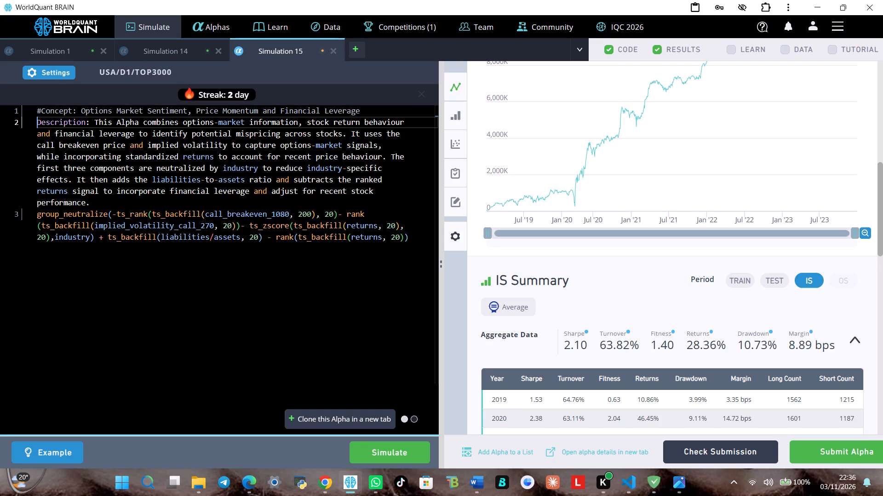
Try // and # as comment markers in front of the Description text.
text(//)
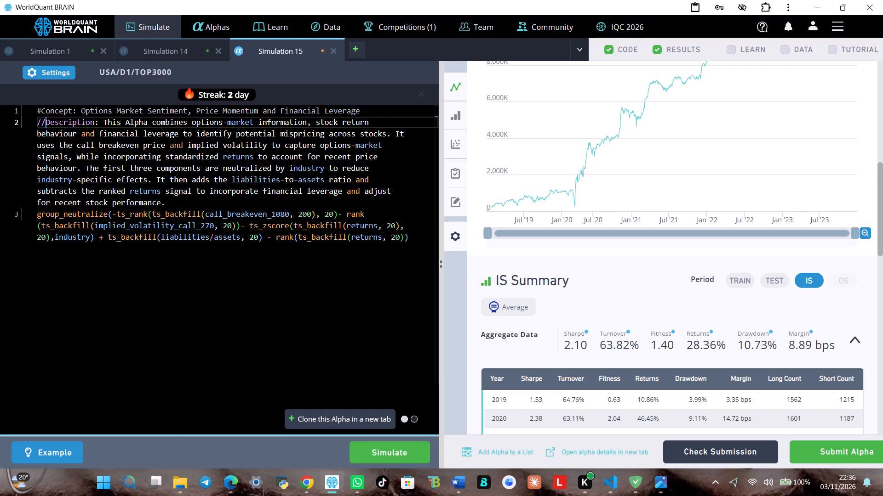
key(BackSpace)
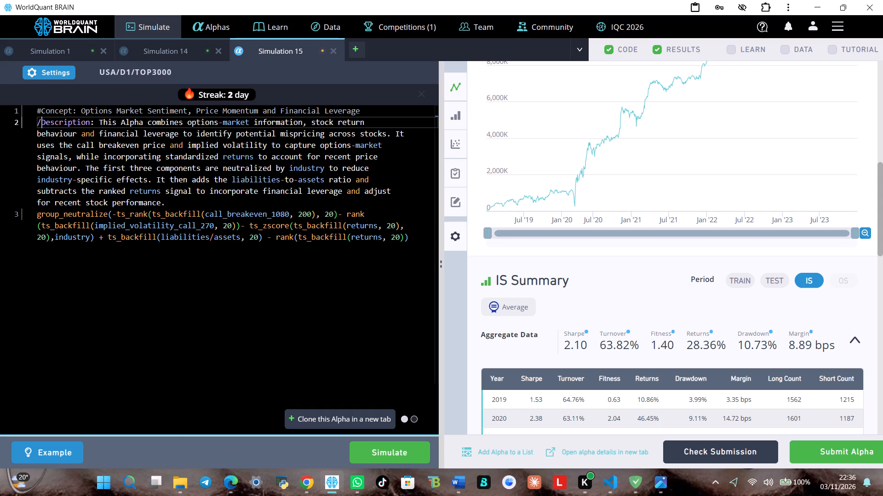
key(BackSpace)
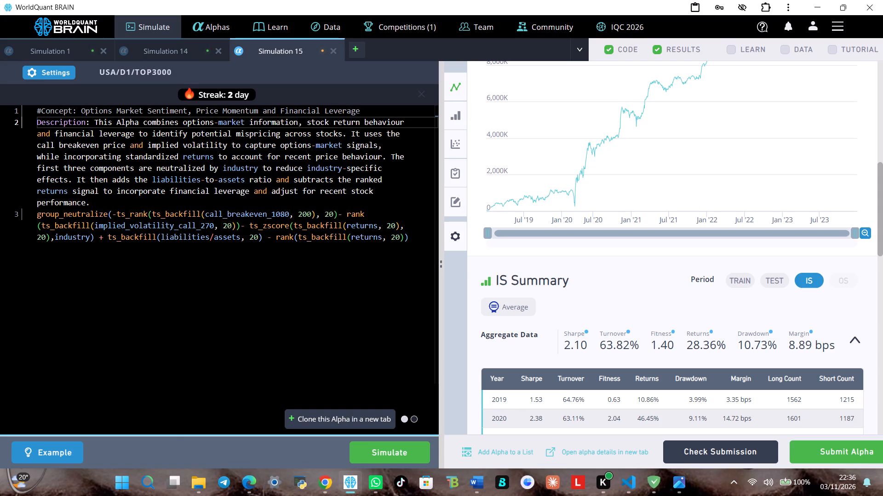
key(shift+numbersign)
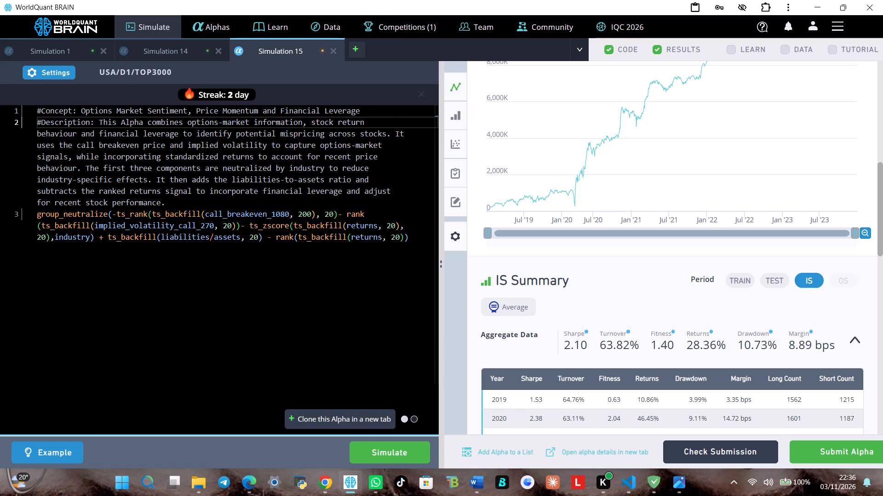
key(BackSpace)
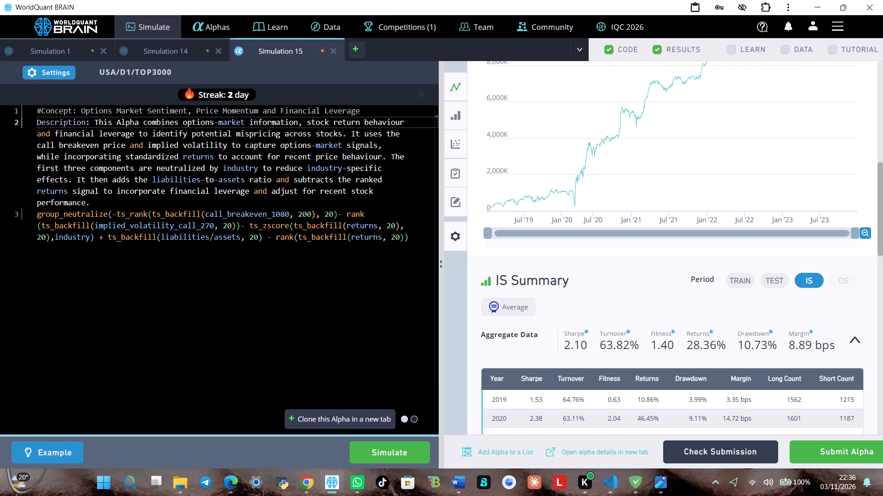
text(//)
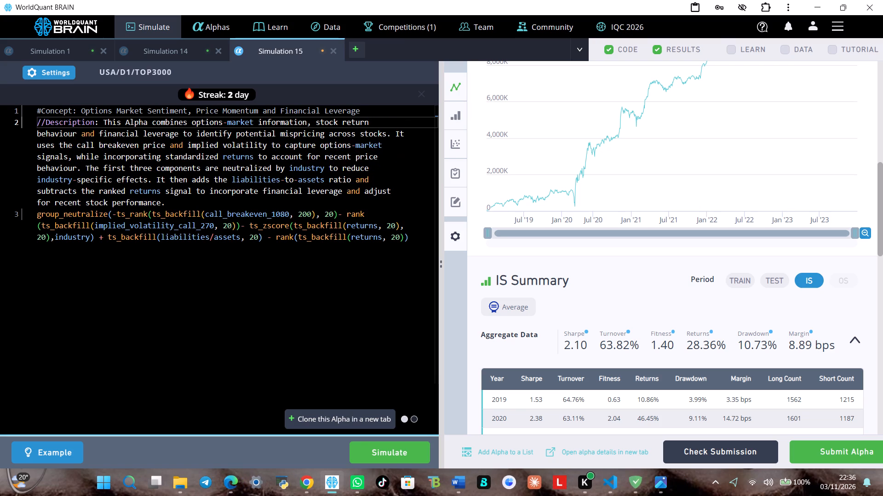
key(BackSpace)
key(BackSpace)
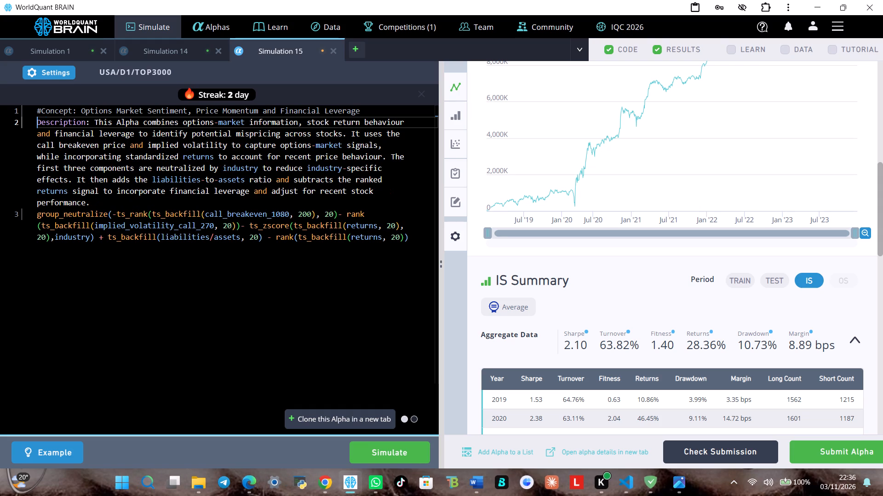
Turn the Description line into a comment with #.
key(shift+numbersign)
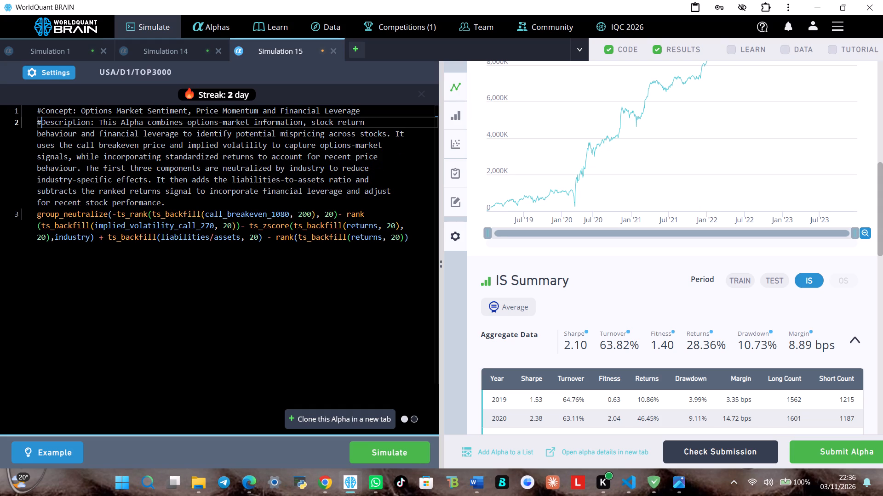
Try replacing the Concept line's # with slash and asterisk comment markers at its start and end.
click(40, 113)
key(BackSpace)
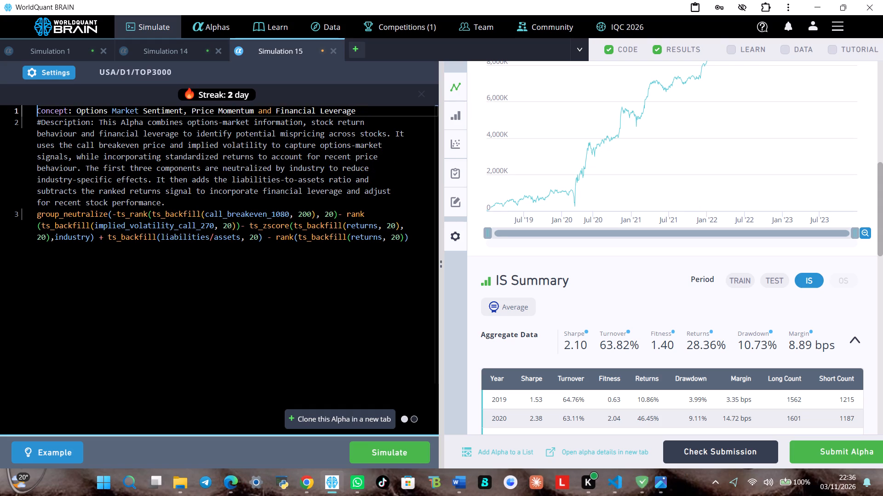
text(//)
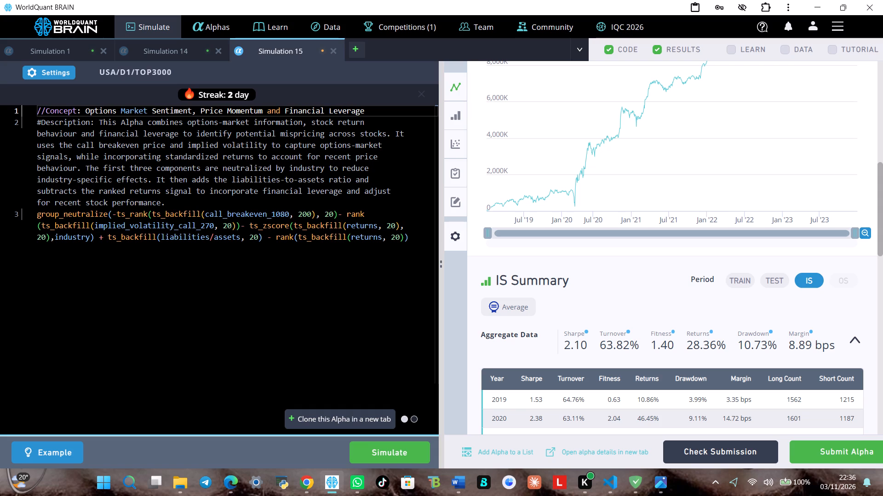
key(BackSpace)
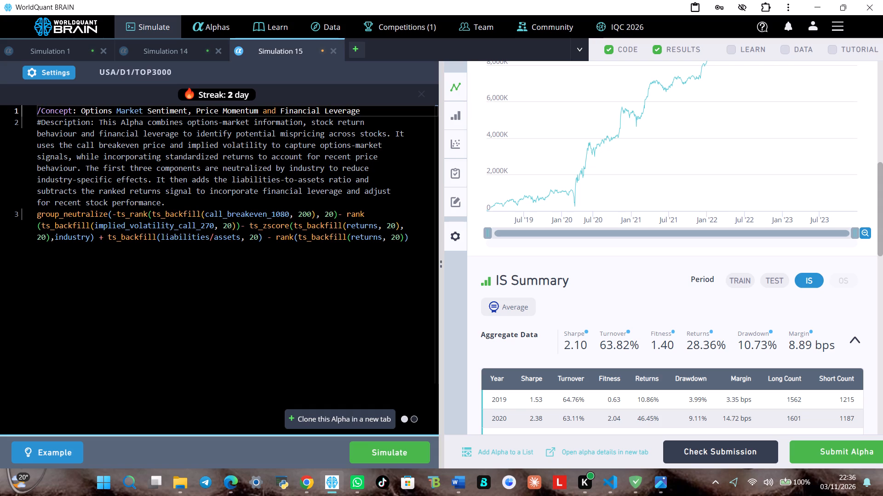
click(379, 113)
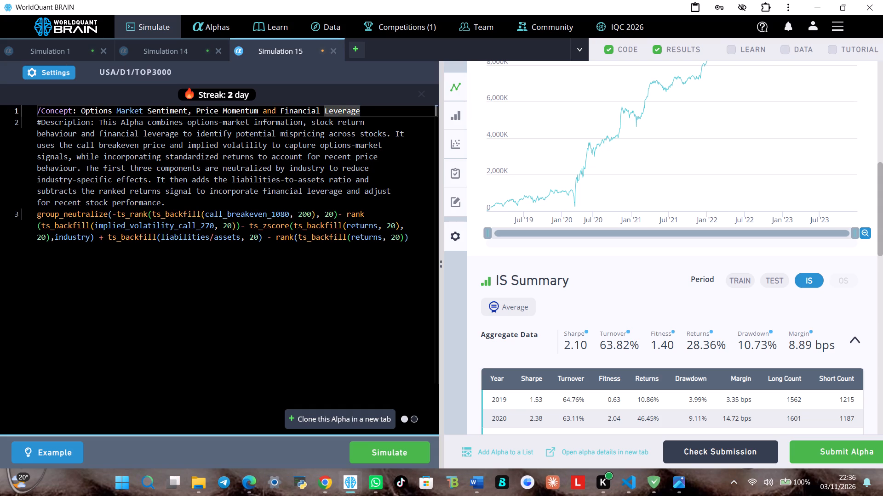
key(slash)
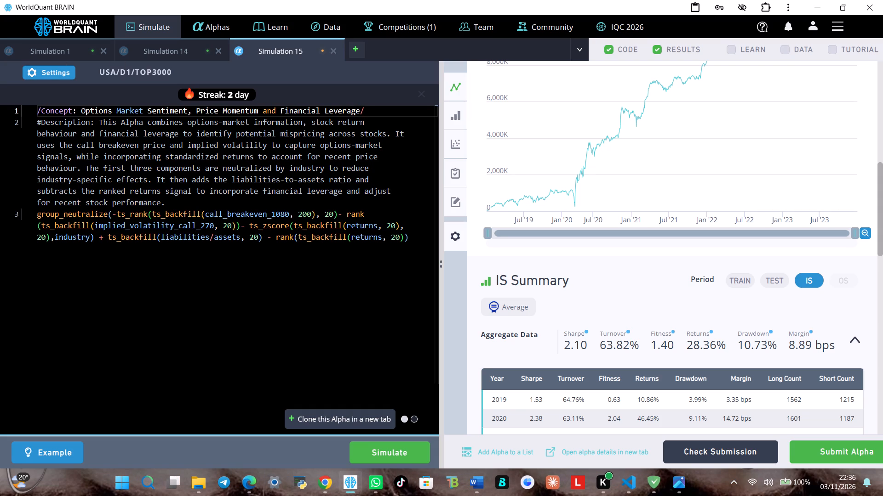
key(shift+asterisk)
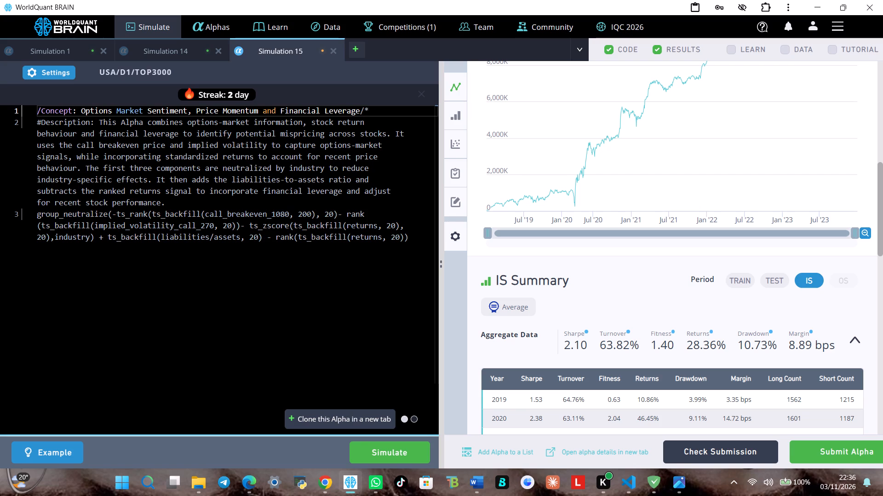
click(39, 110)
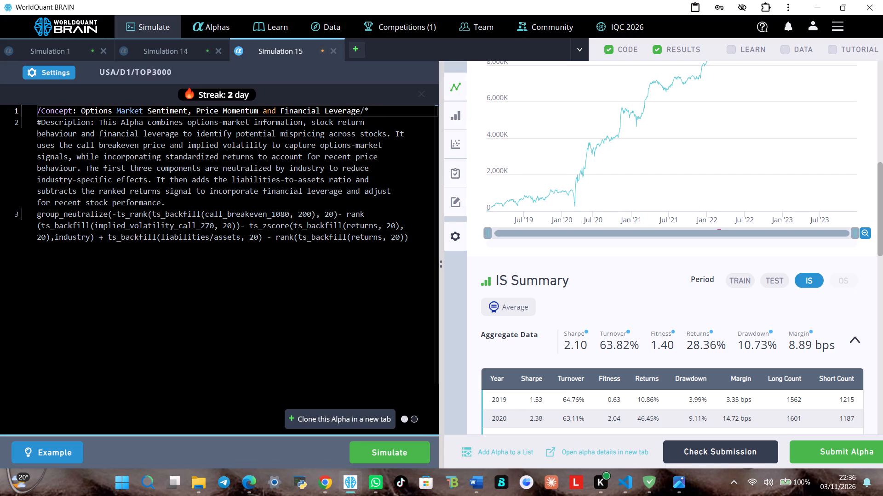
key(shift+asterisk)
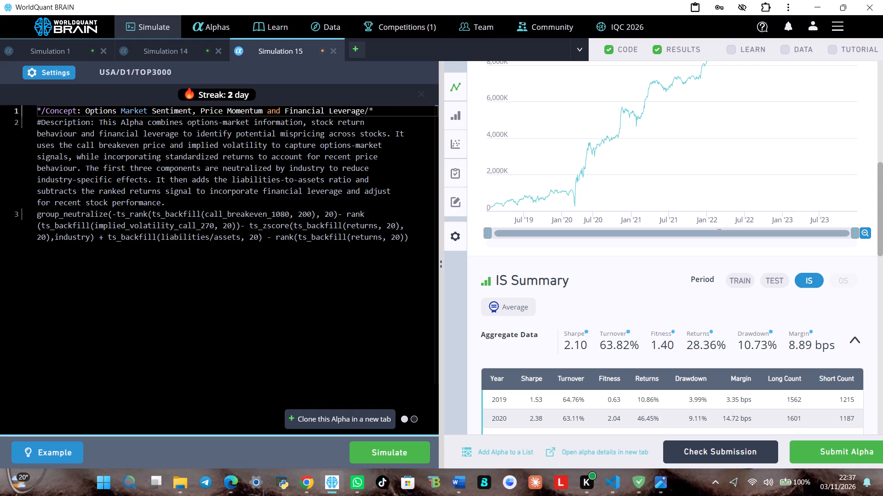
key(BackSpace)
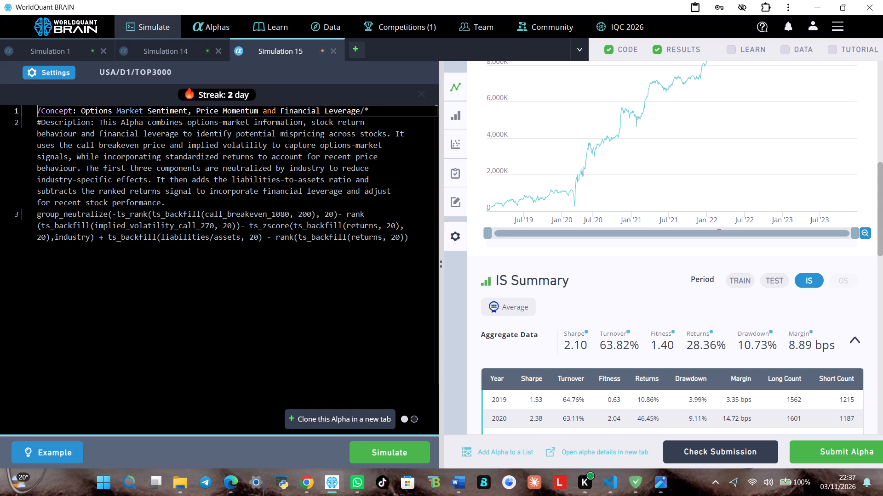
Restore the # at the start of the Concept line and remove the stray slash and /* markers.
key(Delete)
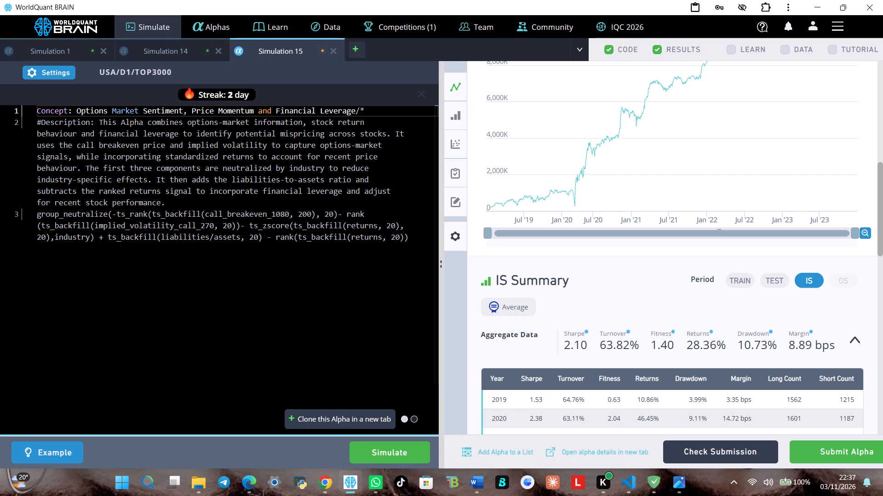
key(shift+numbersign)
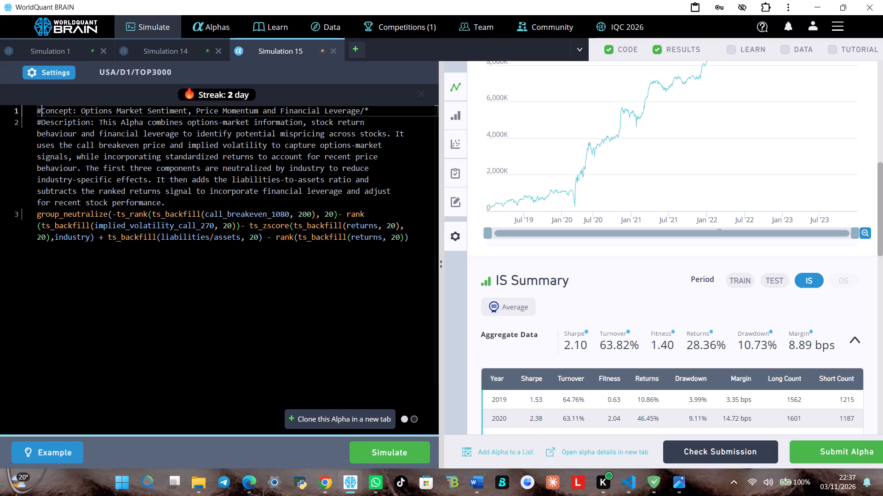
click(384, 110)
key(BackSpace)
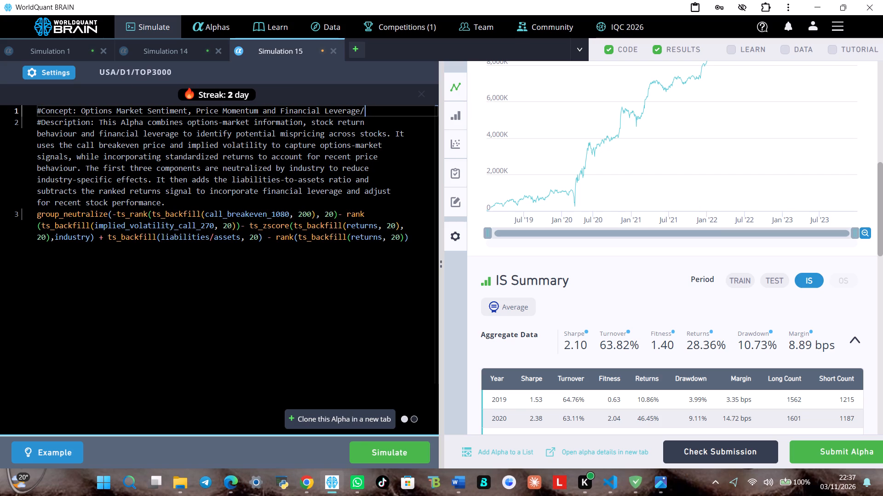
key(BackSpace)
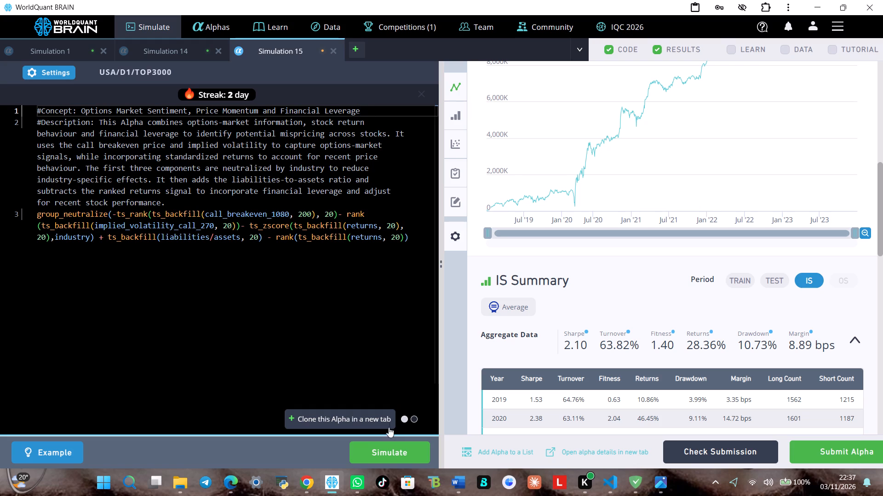
Simulate the group_neutralize alpha with its Concept and Description comments.
click(388, 450)
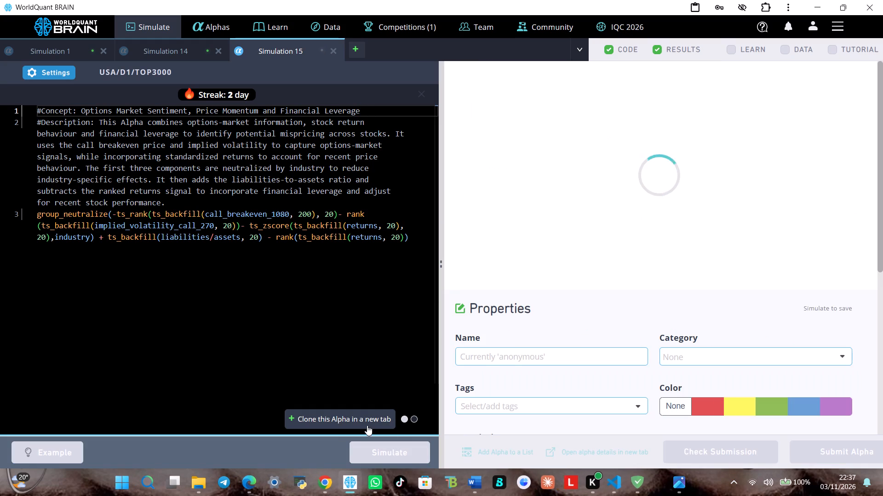
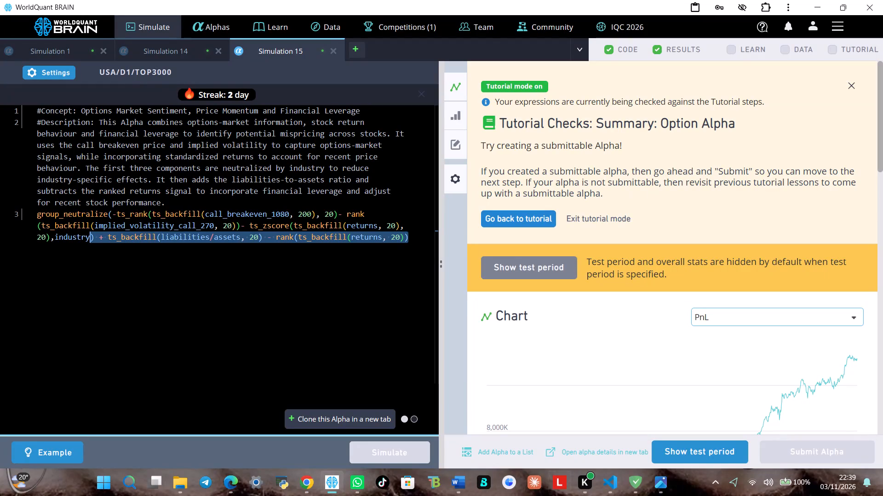
Reveal the test period results of the group_neutralize alpha and submit the alpha.
click(732, 457)
scroll(749, 364, down, 5)
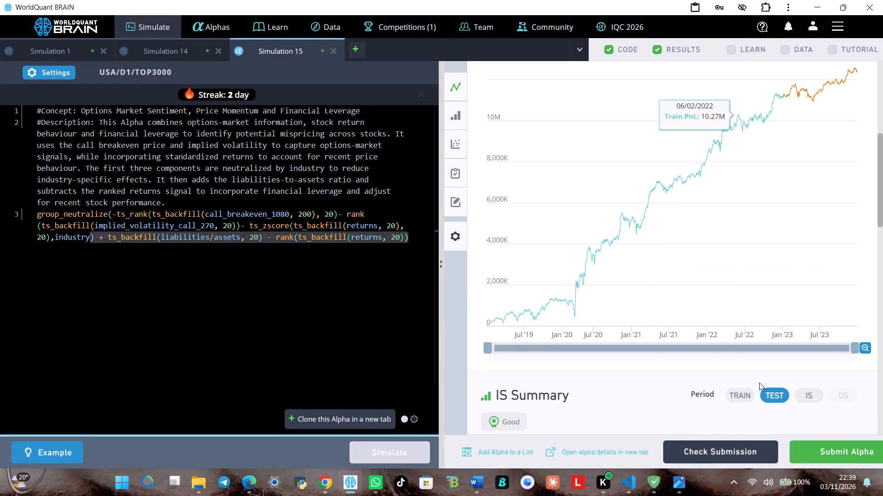
scroll(759, 383, down, 3)
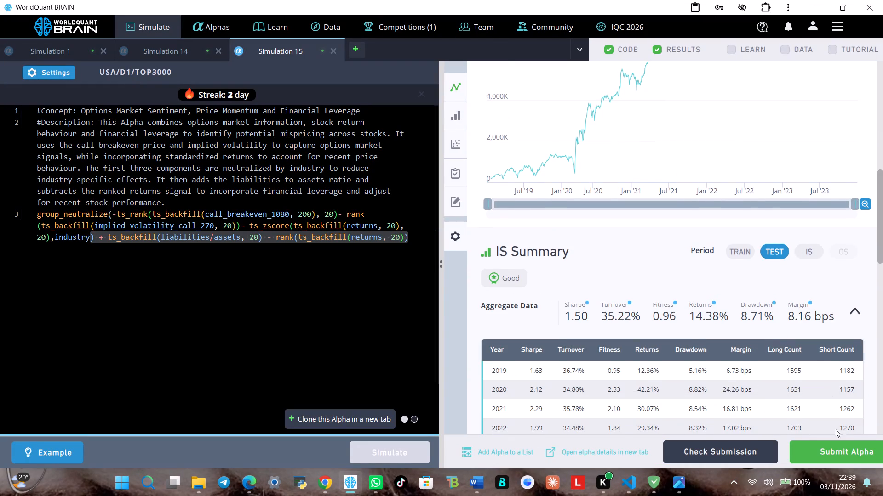
click(825, 454)
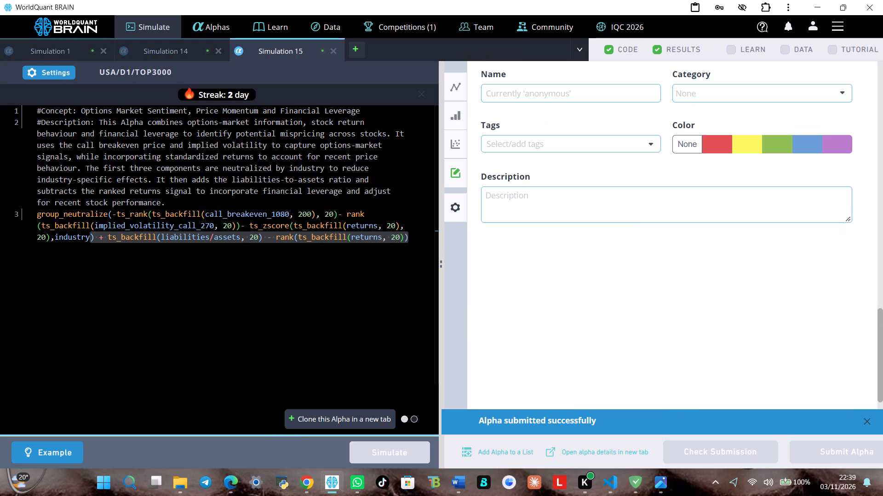
Return to the tutorial and advance past the completed Option Alpha summary to the Sentiment & News Alphas chapter.
scroll(638, 208, up, 4)
click(837, 49)
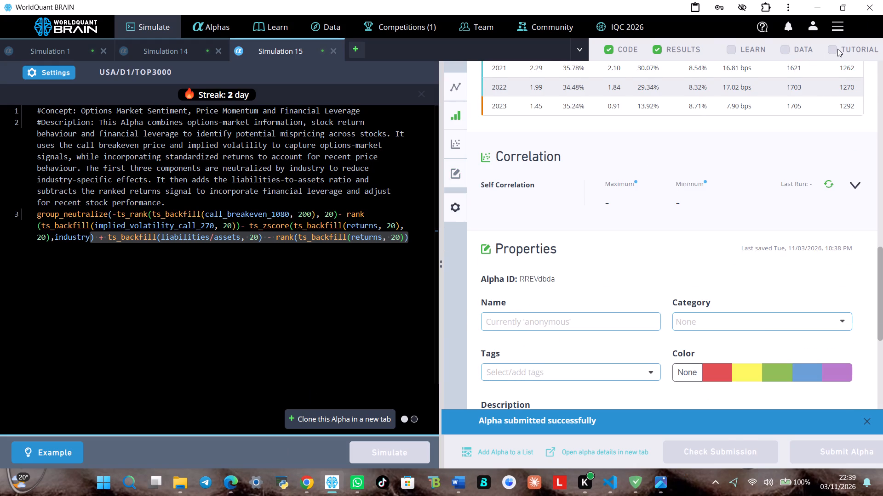
scroll(706, 197, down, 4)
scroll(682, 258, down, 9)
scroll(647, 278, down, 3)
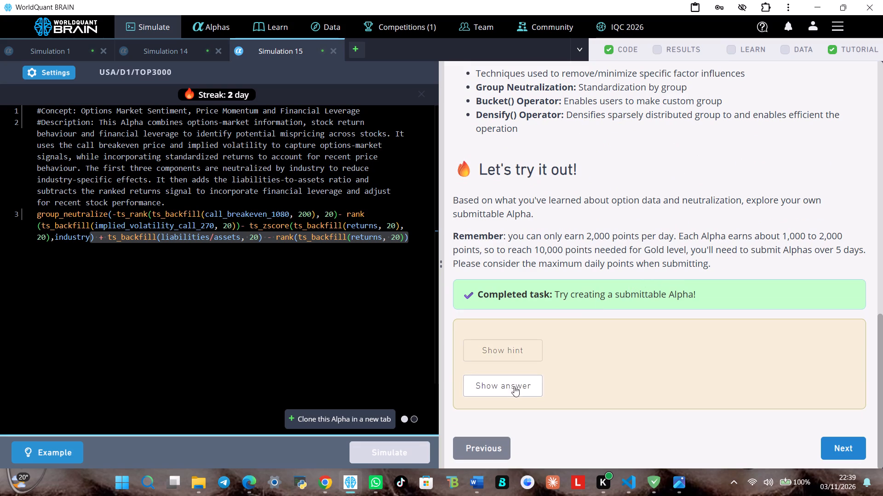
click(834, 441)
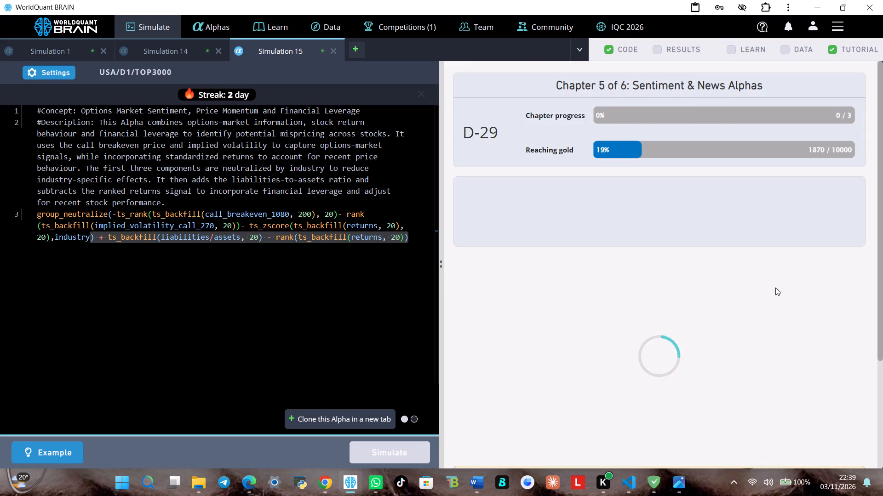
Reveal the hint and the answer for the task comparing scl12_buzz and volume with ts_regression.
scroll(610, 211, down, 6)
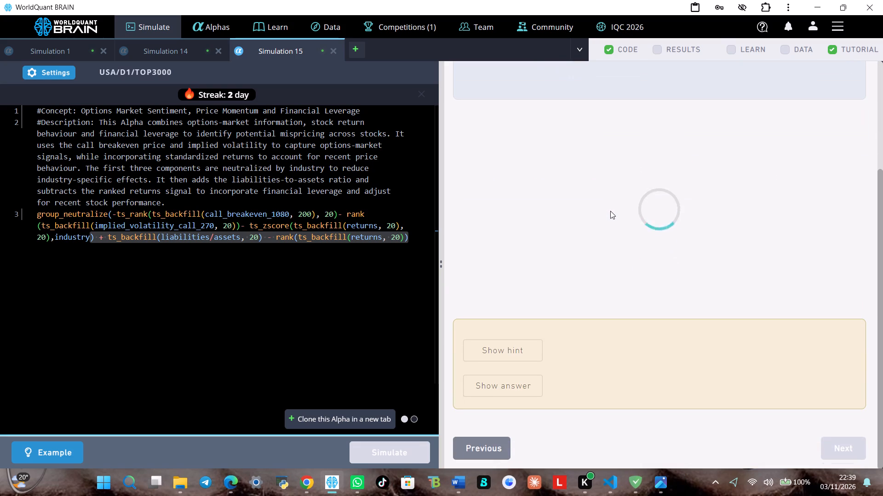
scroll(610, 211, down, 4)
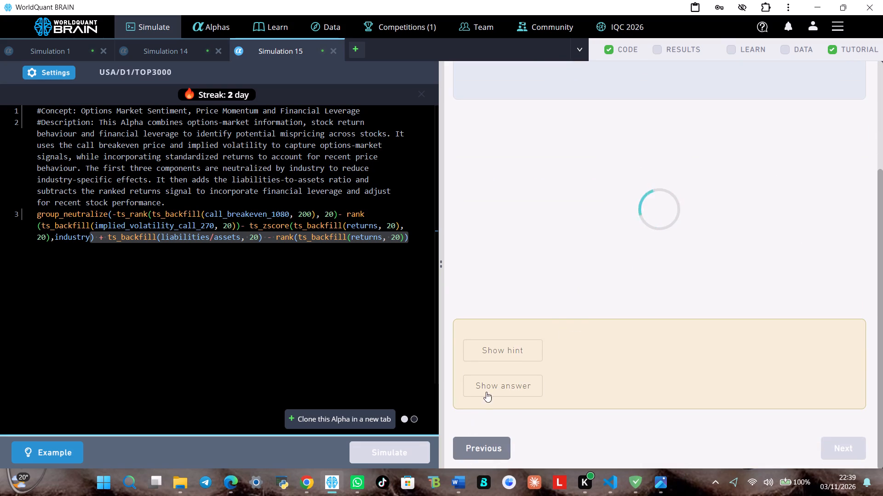
click(497, 353)
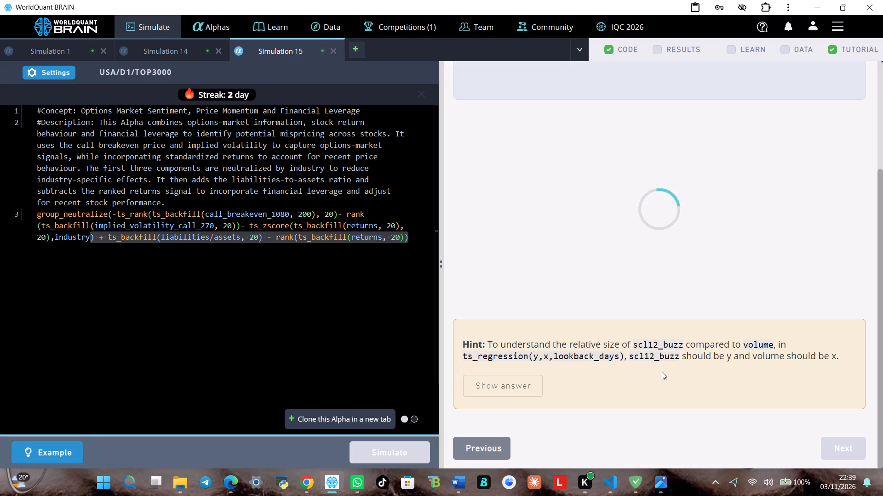
scroll(657, 359, down, 3)
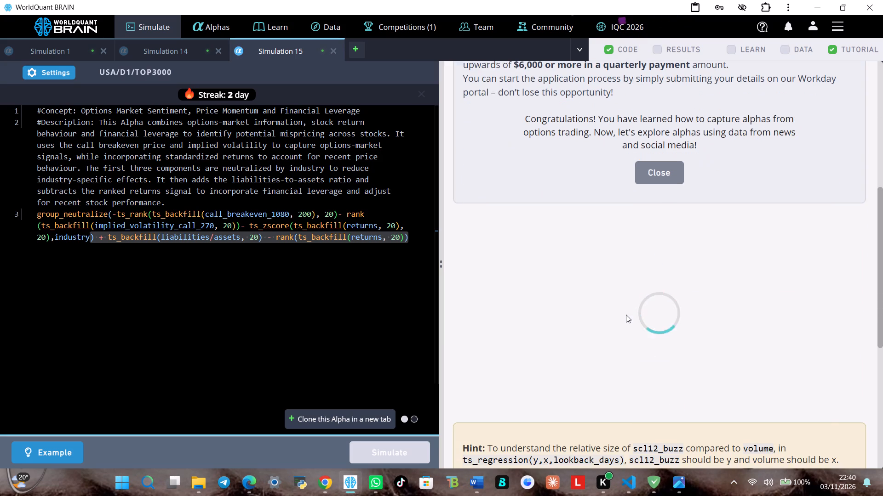
scroll(626, 314, up, 5)
scroll(624, 317, down, 20)
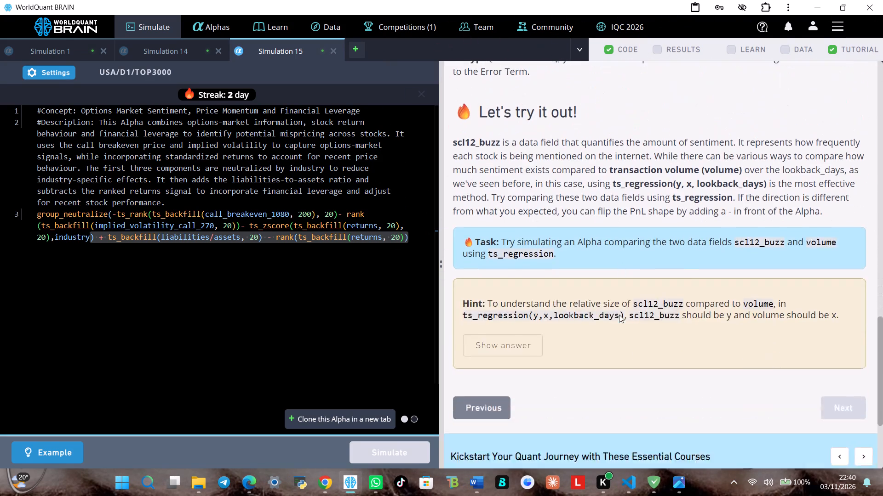
scroll(619, 315, down, 2)
click(495, 189)
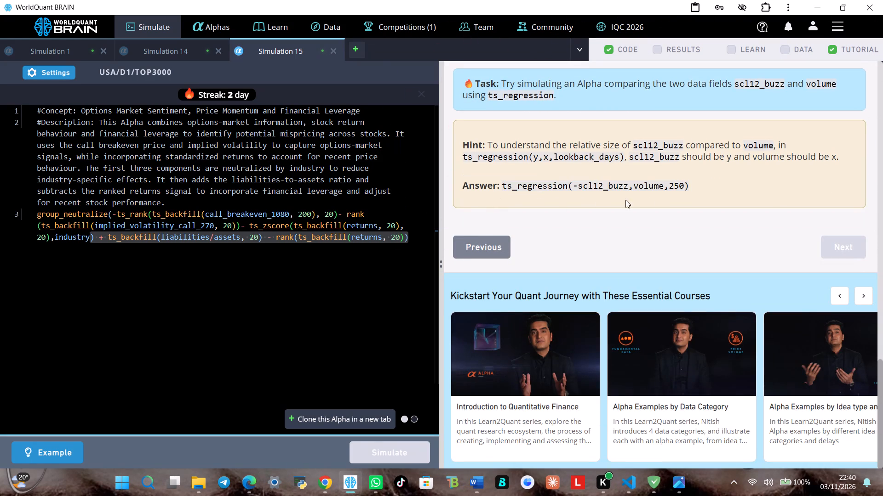
Copy the answer ts_regression(-scl12_buzz,volume,250) into a new simulation and simulate it.
drag(689, 183, 642, 191)
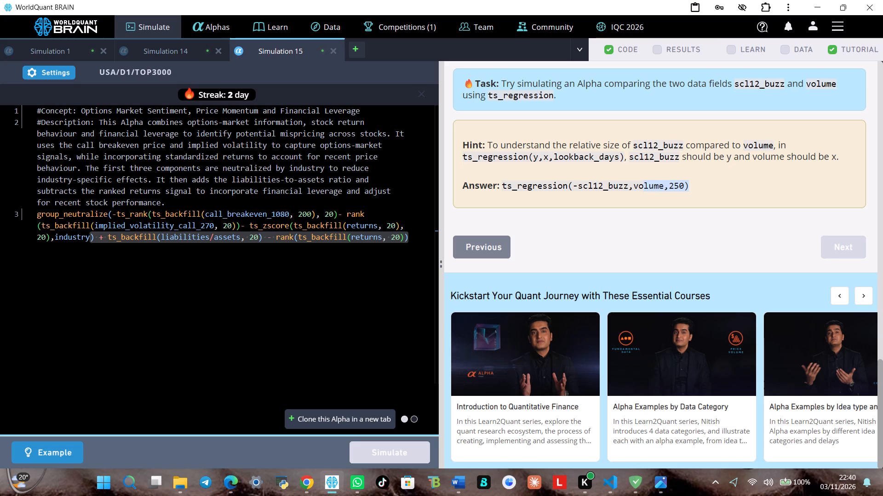
drag(642, 191, 501, 192)
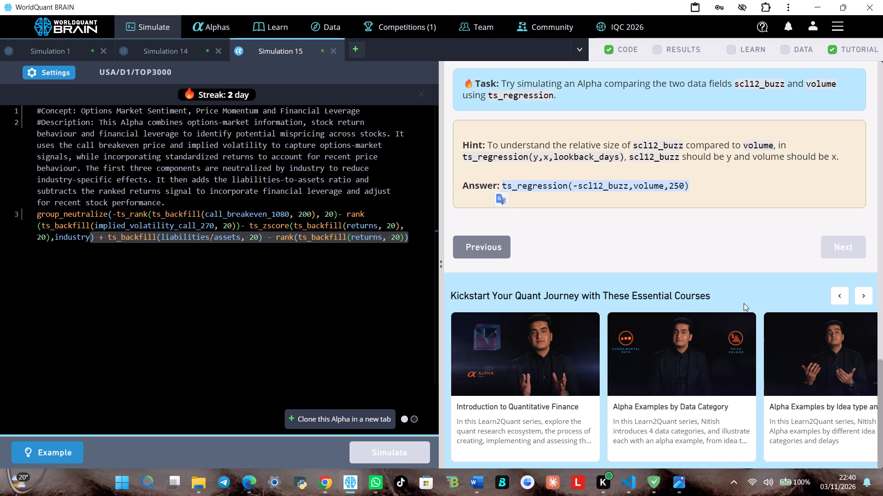
key(ctrl+c)
click(358, 42)
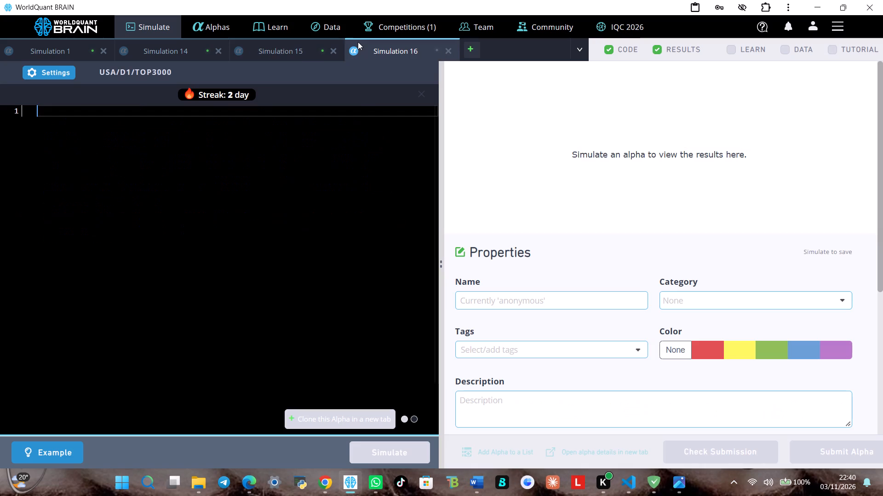
key(ctrl+v)
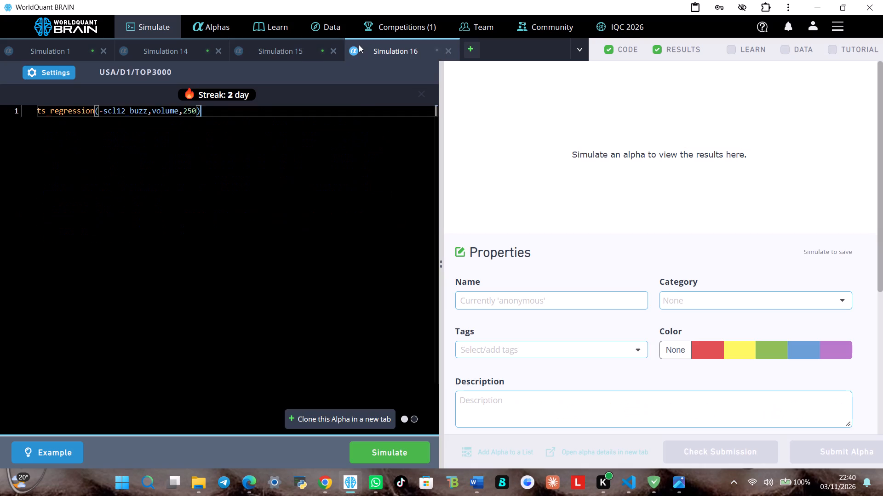
click(401, 452)
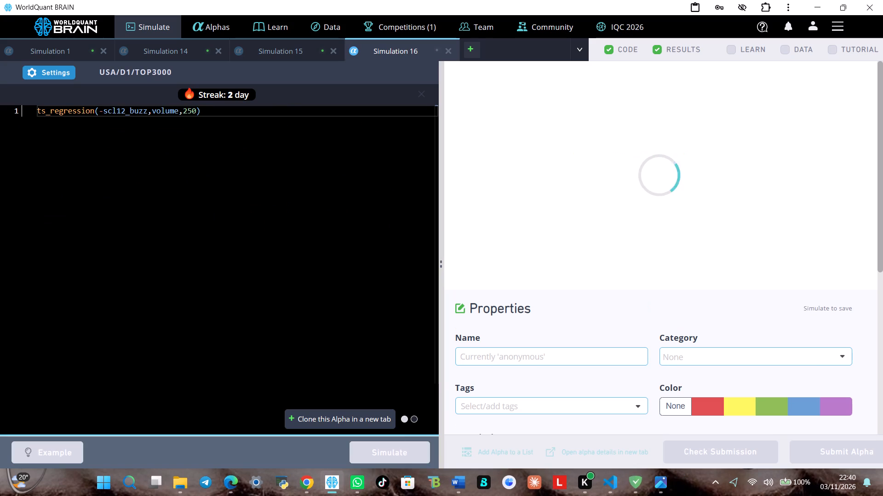
Close Simulation 14, Simulation 15 and Simulation 1, discarding unsimulated code, so only Simulation 16 stays open.
click(218, 51)
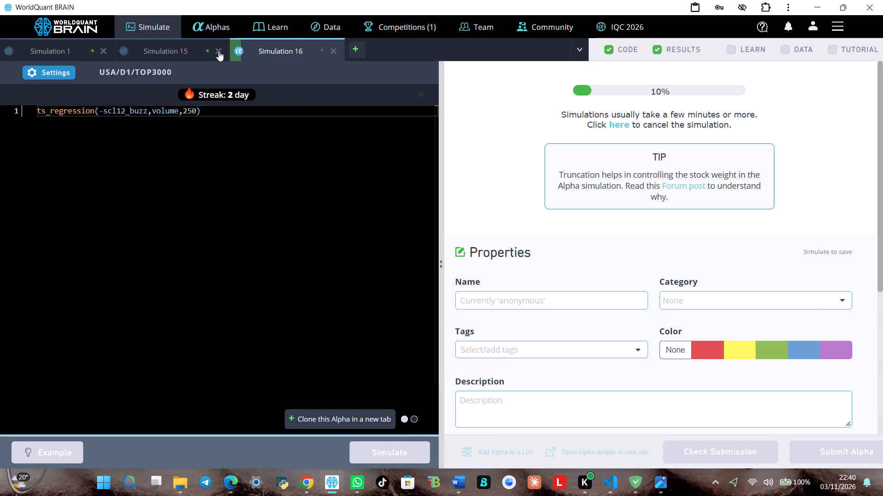
click(218, 51)
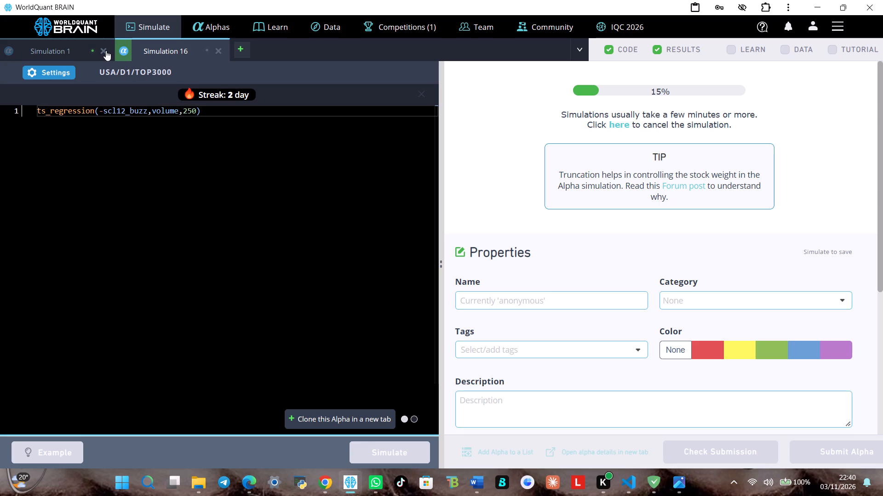
click(106, 51)
click(242, 160)
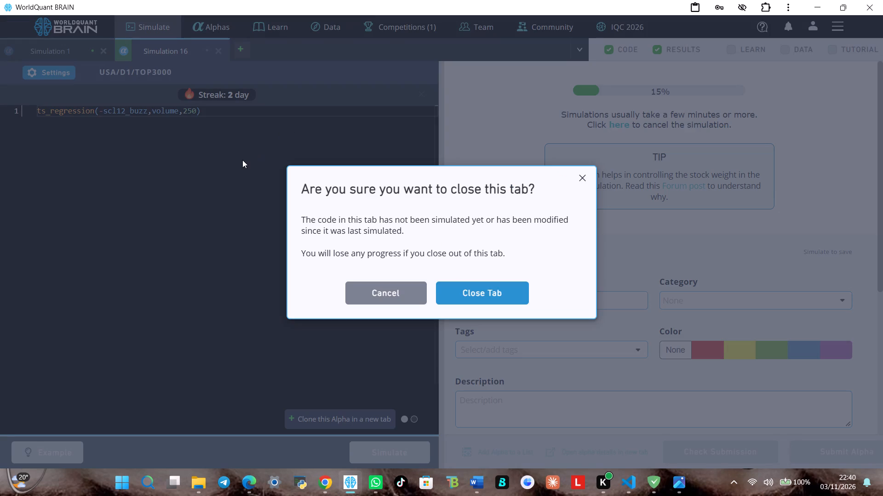
click(463, 290)
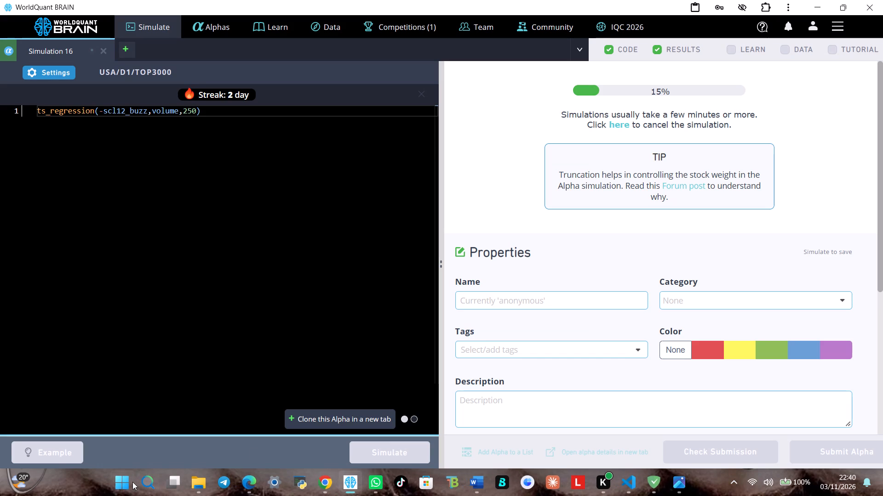
Search the computer for obs and launch OBS Studio.
click(132, 482)
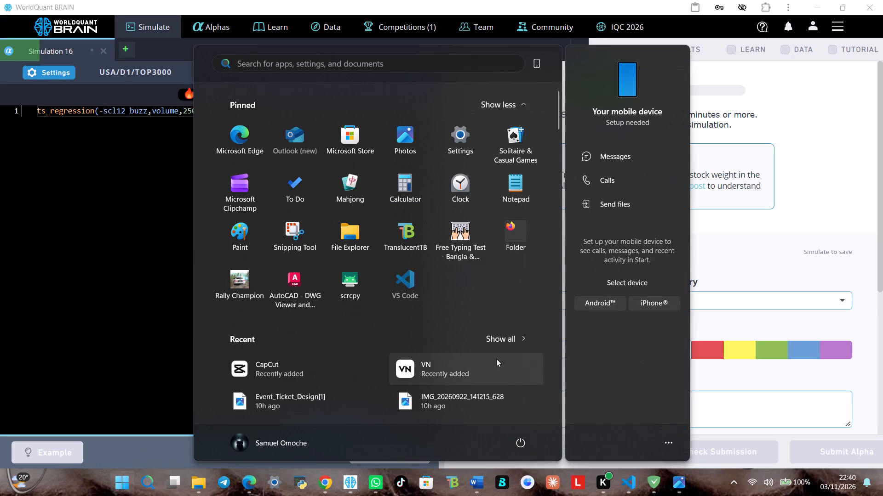
key(o)
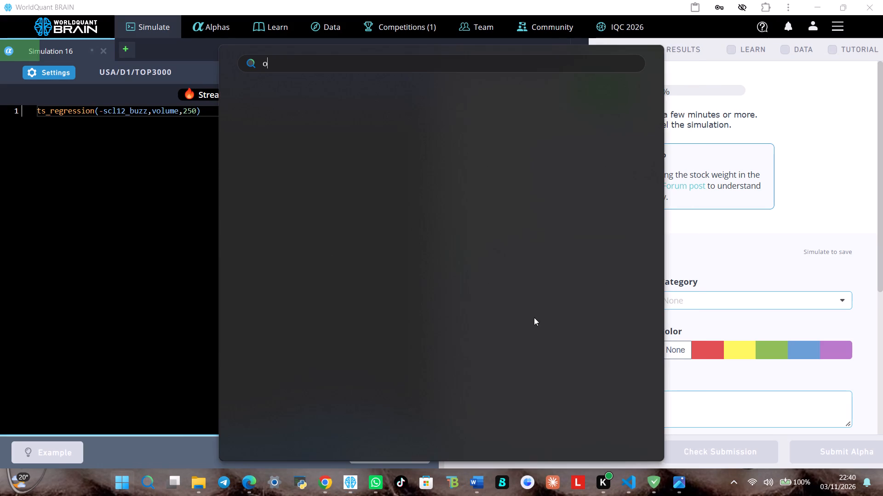
text(bs)
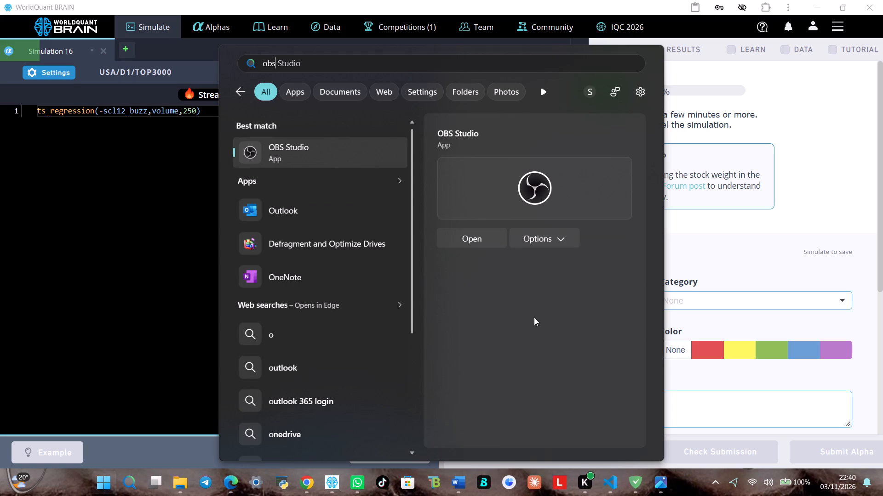
click(494, 238)
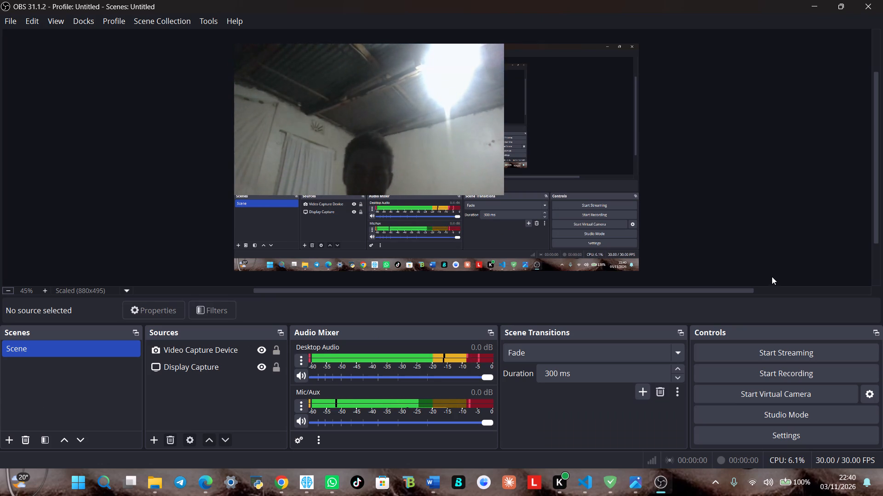
Move the Video Capture Device source in the preview to about 360 px from the canvas's left edge and 49 px from its top.
scroll(767, 268, up, 3)
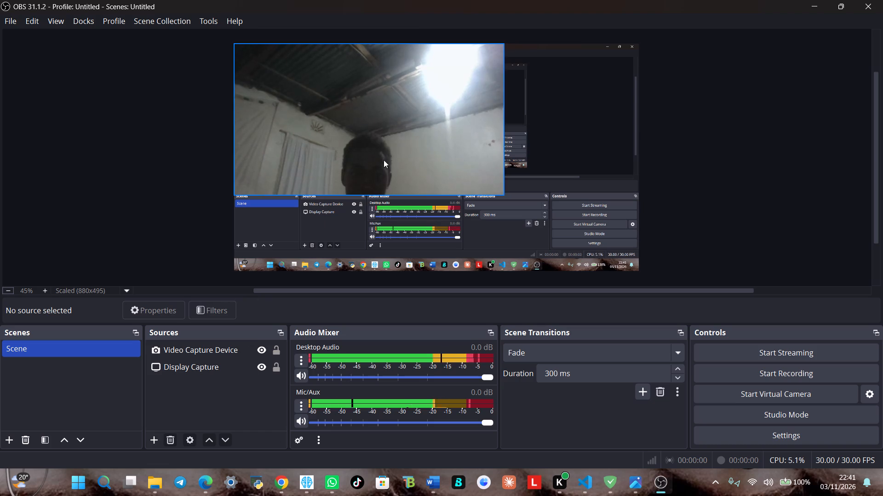
drag(391, 148, 467, 158)
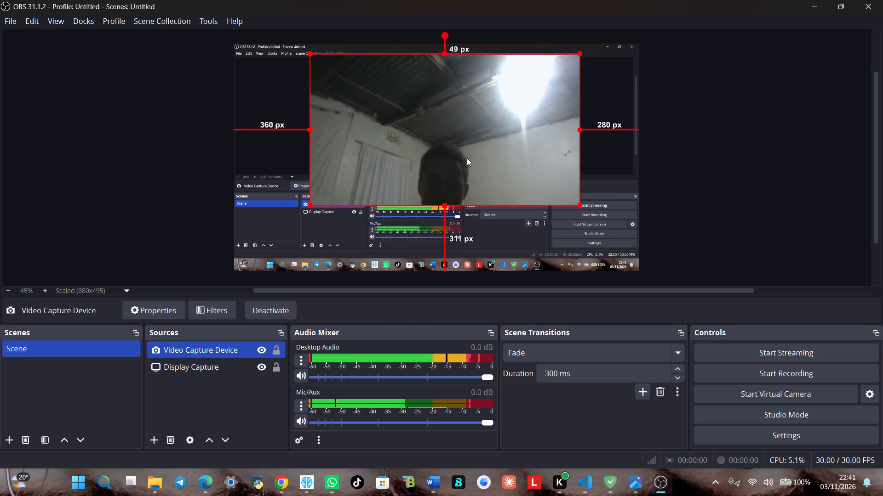
drag(467, 158, 471, 158)
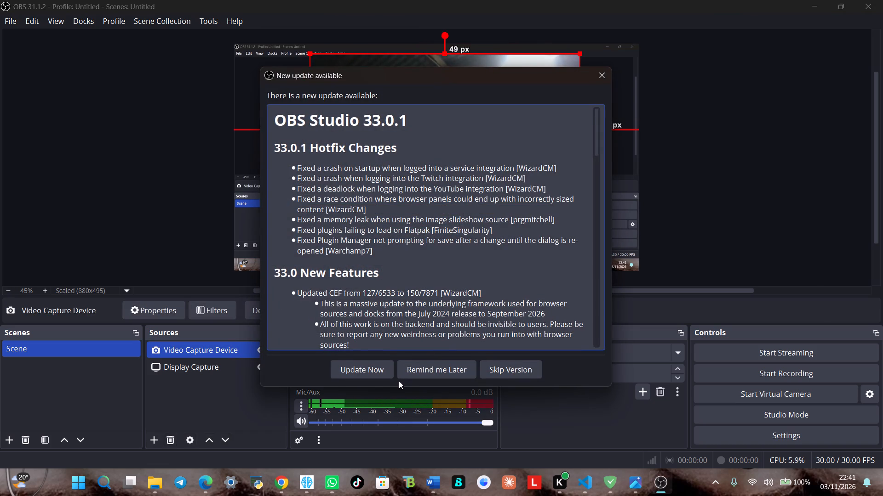
Start the update to OBS Studio 33.0.1.
click(369, 369)
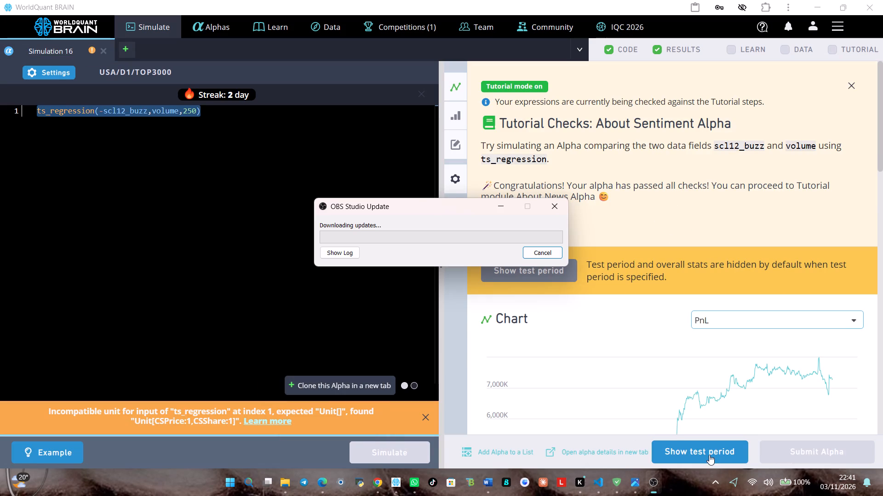
Back in WorldQuant BRAIN, reveal the ts_regression alpha's test period and examine its summary for the IS period.
click(706, 451)
scroll(708, 366, down, 4)
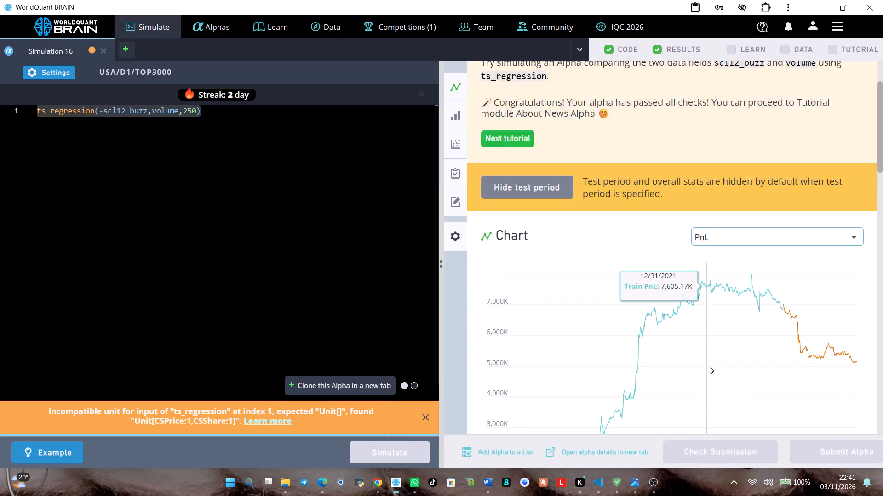
scroll(705, 360, down, 4)
click(810, 223)
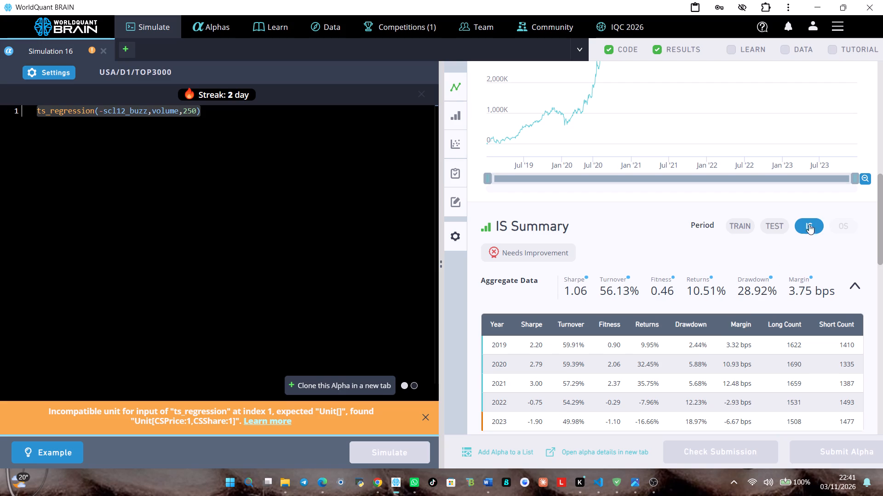
Proceed to the About News Alpha tutorial and reveal the answer to its vec_avg(nws12_afterhsz_sl) task.
scroll(740, 281, up, 10)
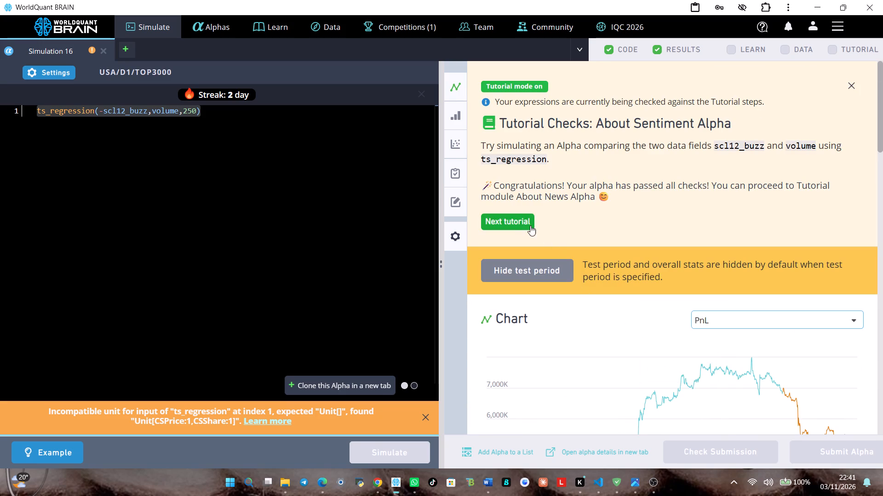
click(529, 225)
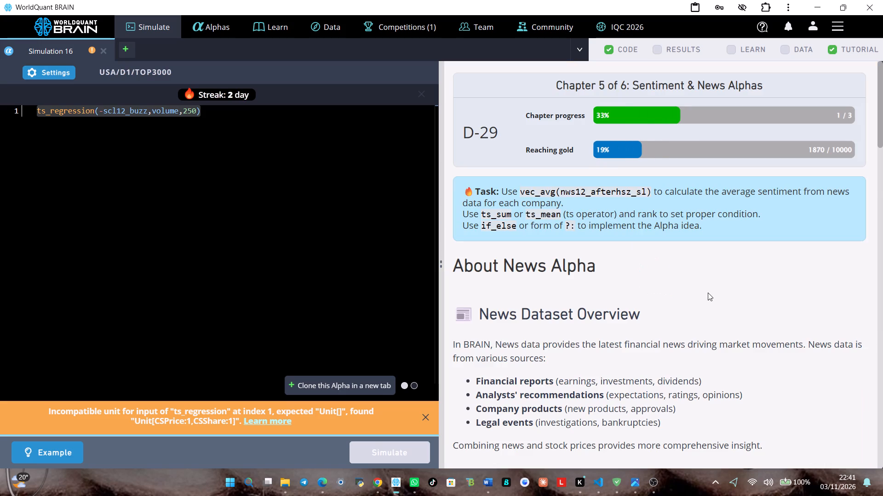
scroll(671, 321, down, 15)
scroll(651, 316, down, 6)
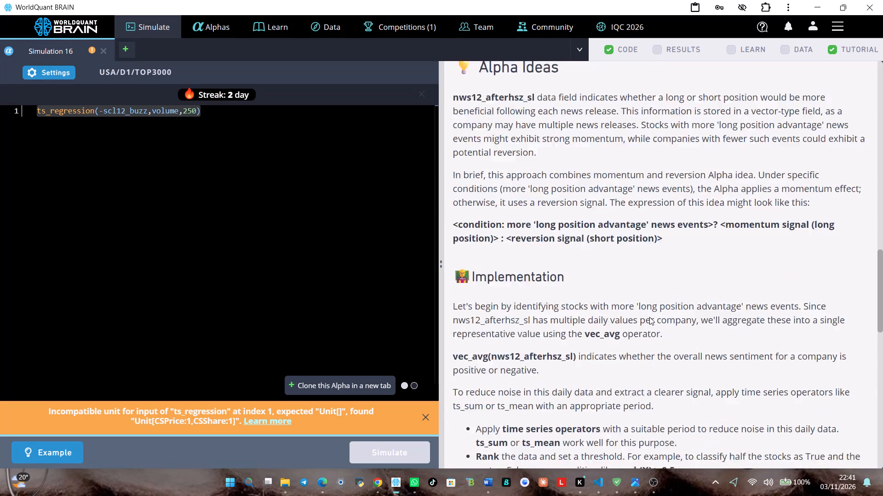
scroll(646, 320, down, 4)
click(522, 344)
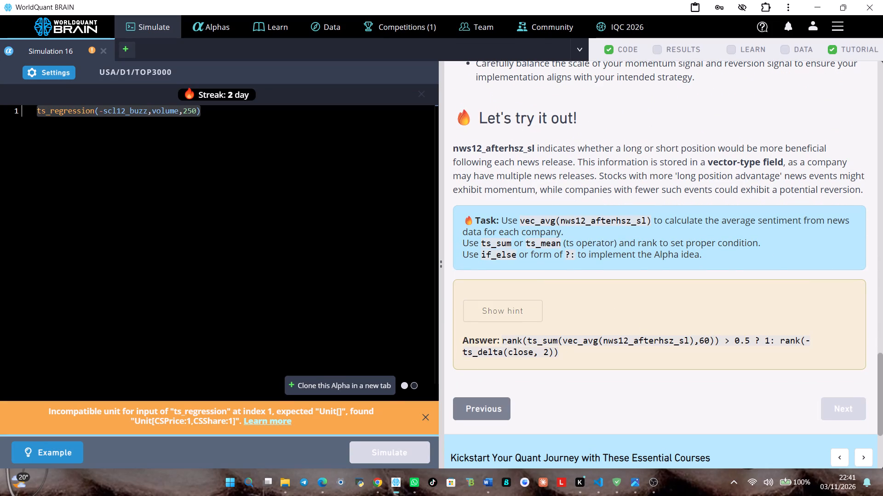
Close Simulation 16 and simulate the copied answer rank(ts_sum(vec_avg(nws12_afterhsz_sl),60)) > 0.5 ? 1: rank(-ts_delta(close, 2)) in a new simulation.
drag(499, 341, 594, 363)
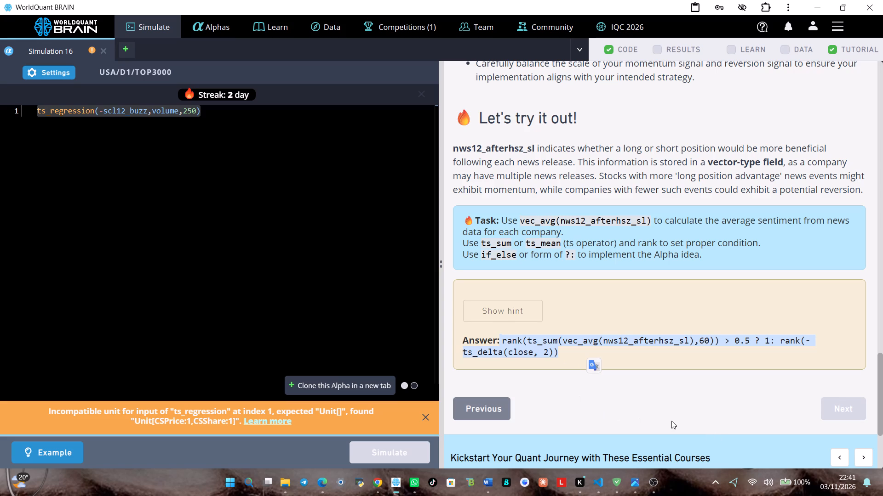
key(ctrl+c)
click(102, 49)
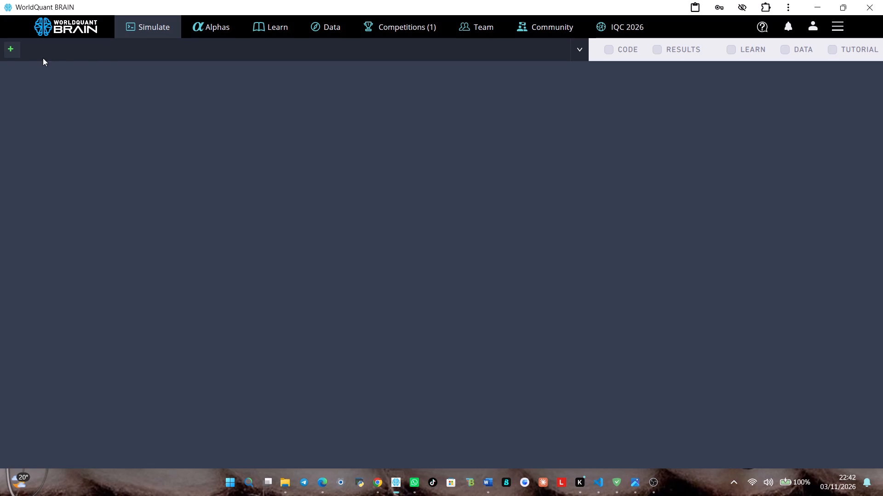
click(9, 56)
right_click(91, 122)
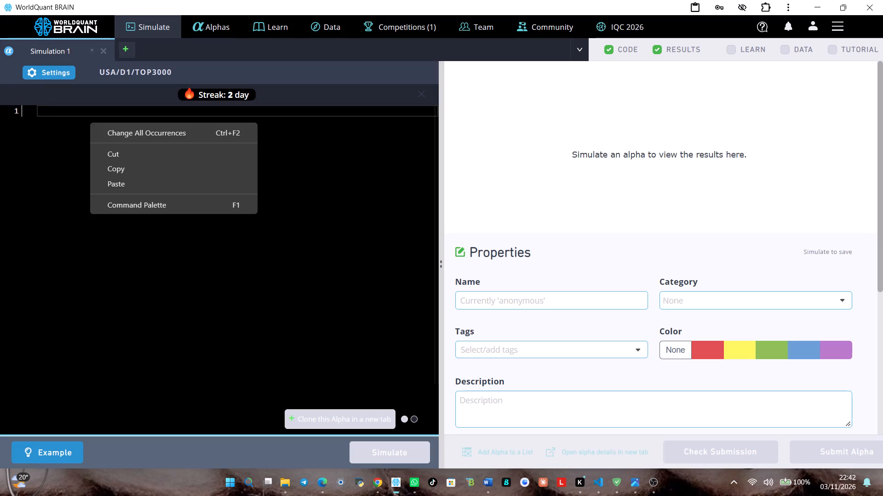
click(150, 184)
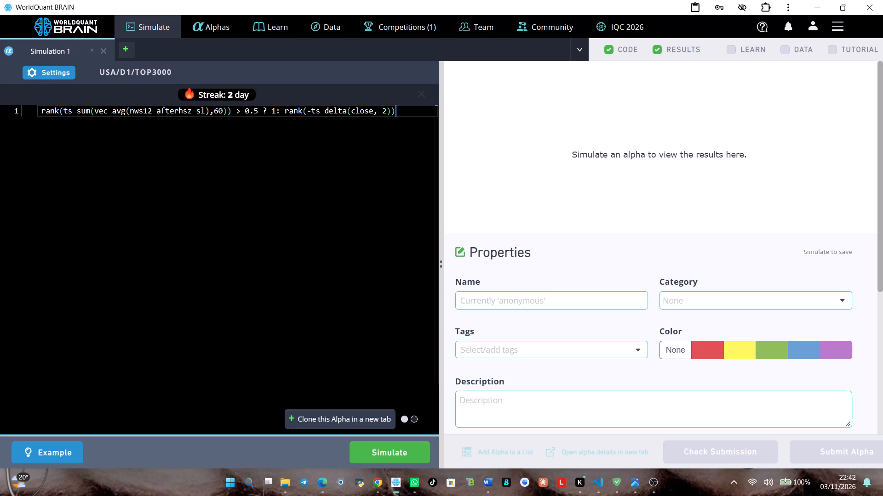
click(392, 457)
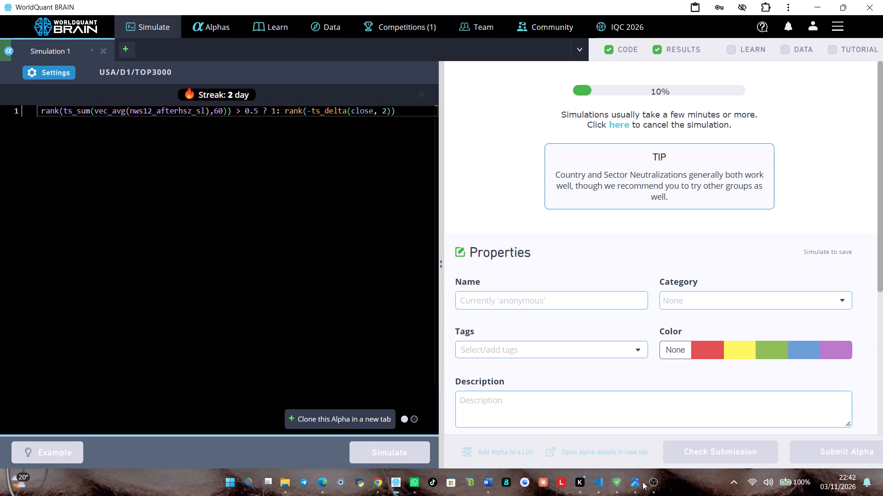
Switch to the OBS Studio updater and show its download log to examine the update's progress.
click(643, 442)
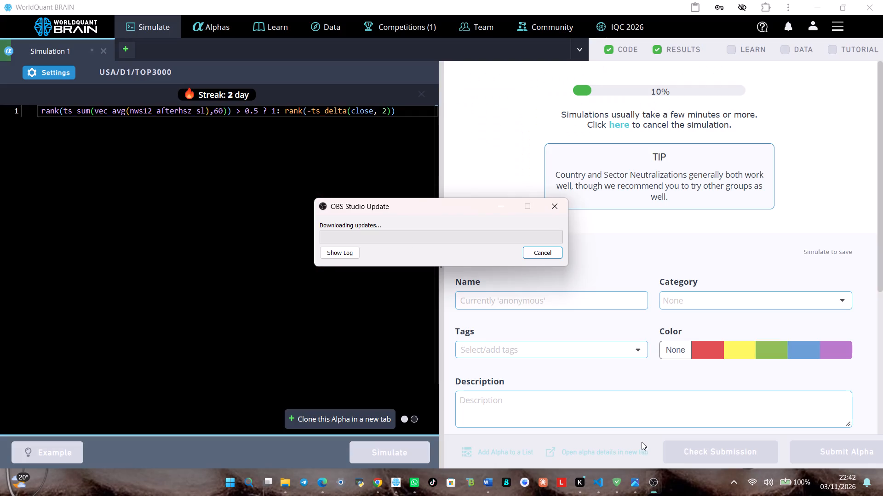
click(336, 253)
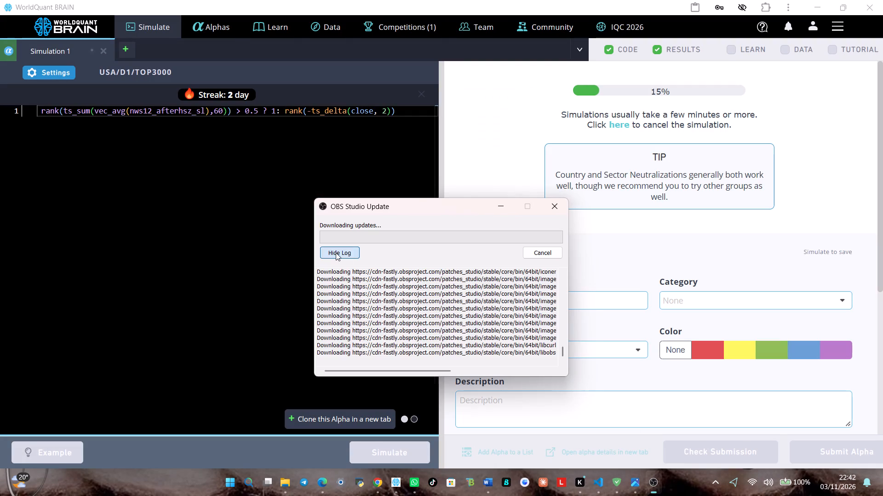
scroll(453, 300, down, 3)
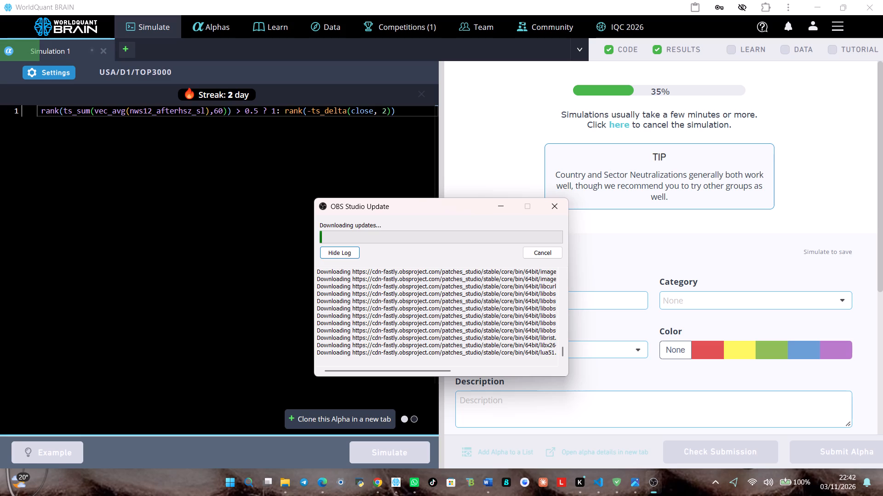
Switch to the YouTube window in Chrome and look over the page of the playing NGANYA MIX VOL. 4 video.
click(378, 485)
click(356, 428)
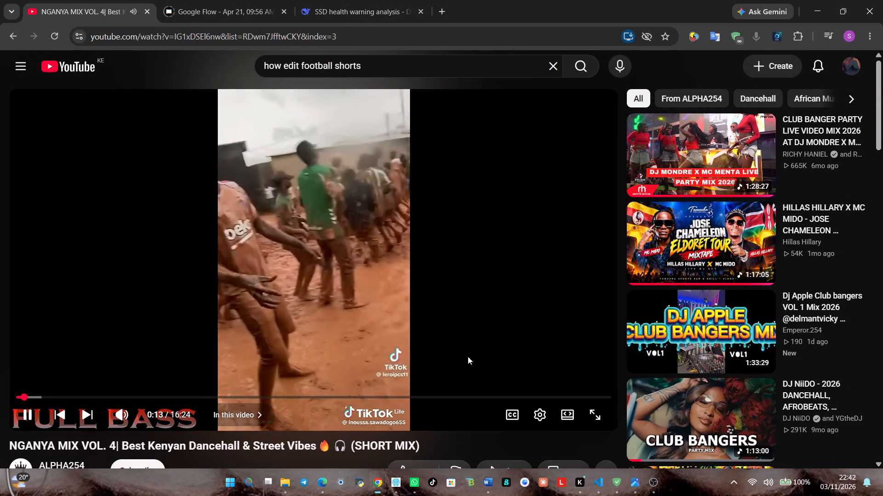
scroll(557, 314, down, 3)
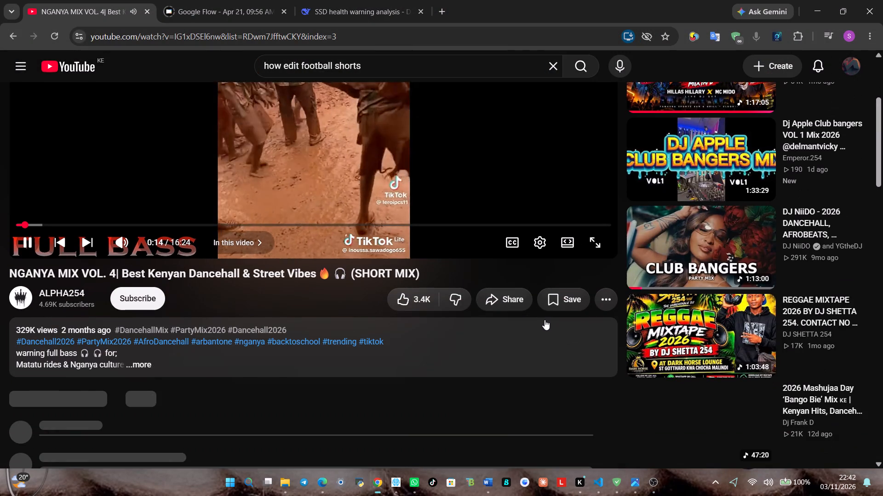
scroll(536, 318, up, 2)
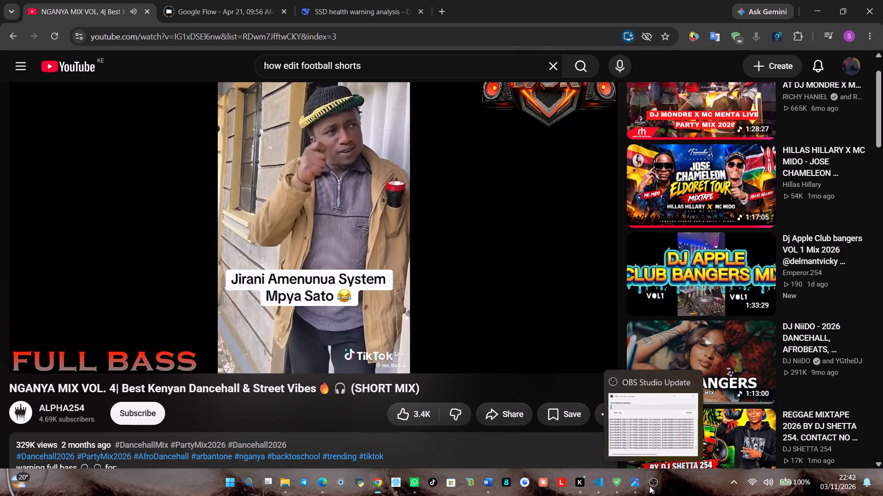
Return to the OBS Studio updater, cancel the running update and exit the updater.
click(637, 439)
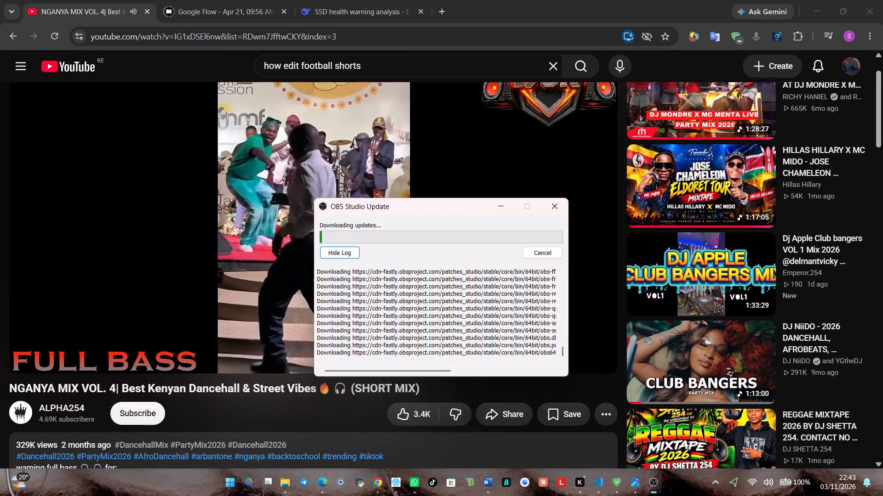
click(536, 254)
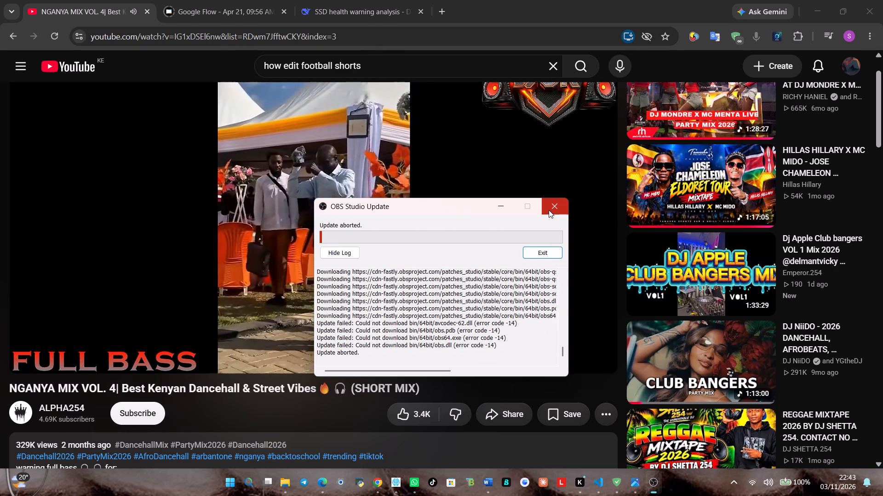
click(548, 252)
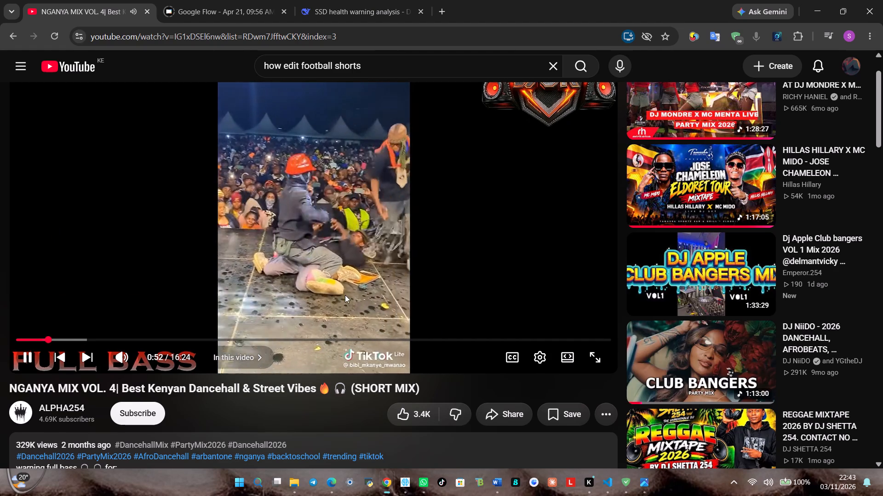
Save the playing NGANYA MIX VOL. 4 video to the doba playlist on YouTube.
scroll(345, 295, down, 1)
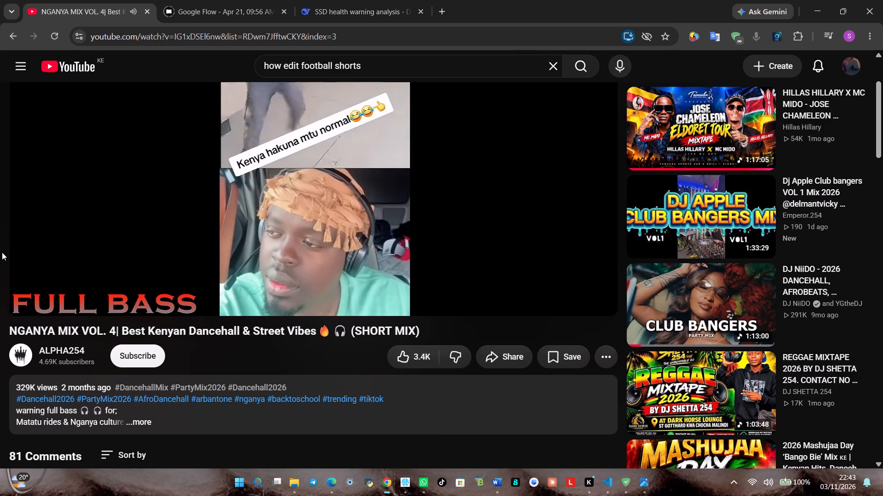
key(o)
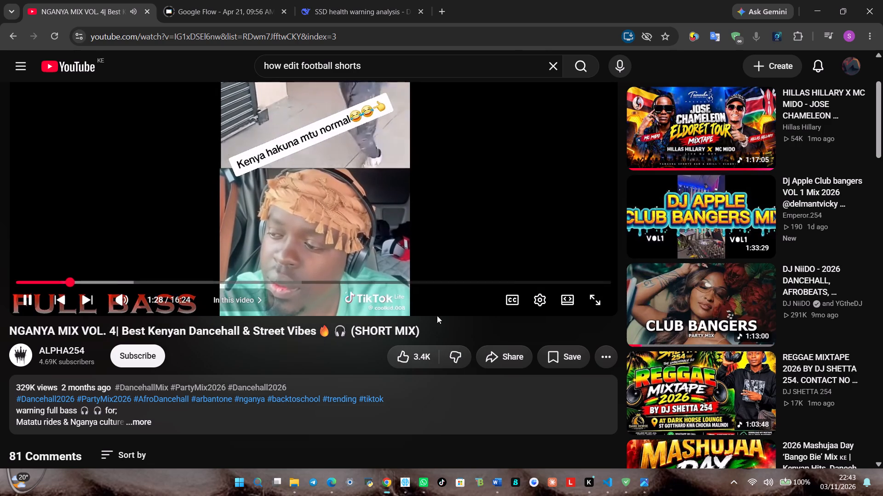
click(556, 355)
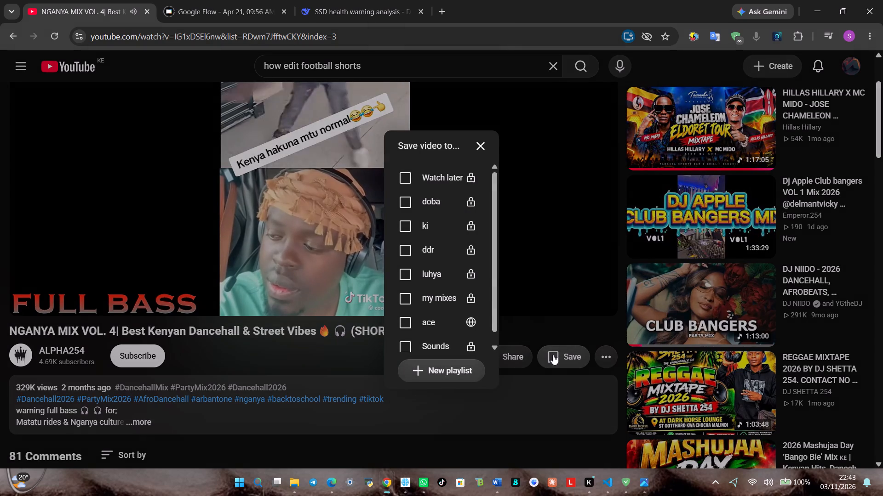
click(404, 201)
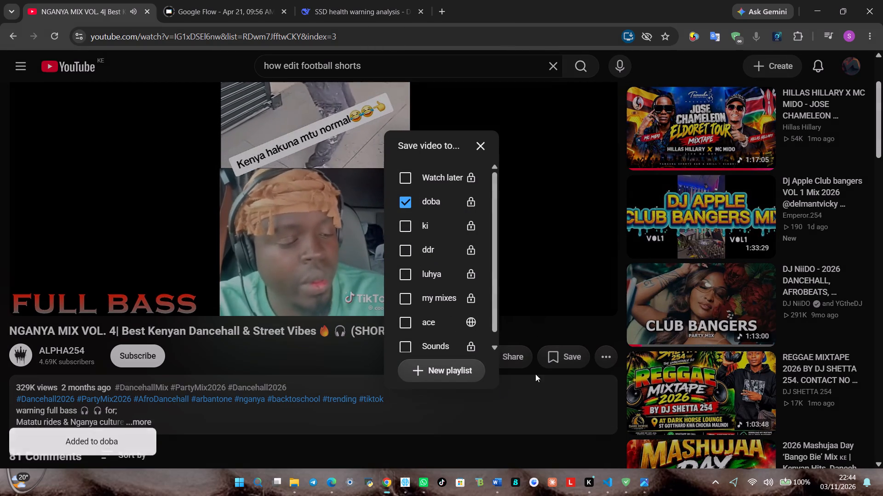
click(608, 378)
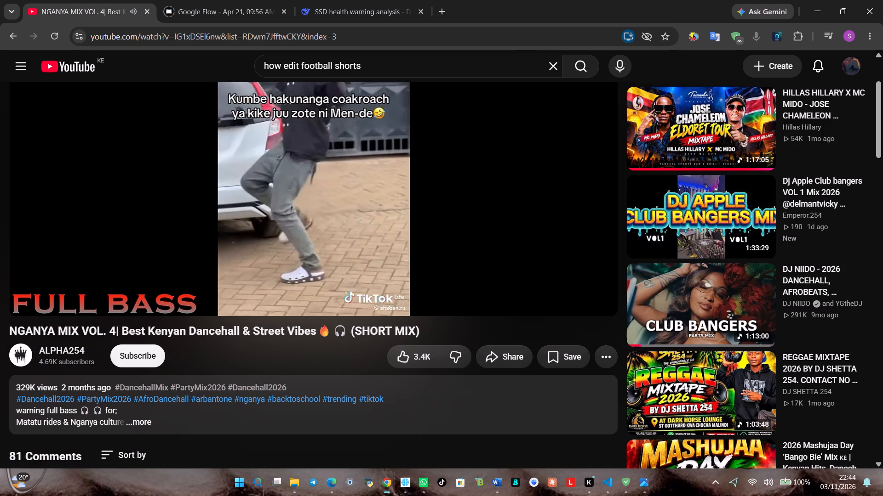
Filter the suggested videos beside the player to those from ALPHA254.
scroll(765, 185, up, 12)
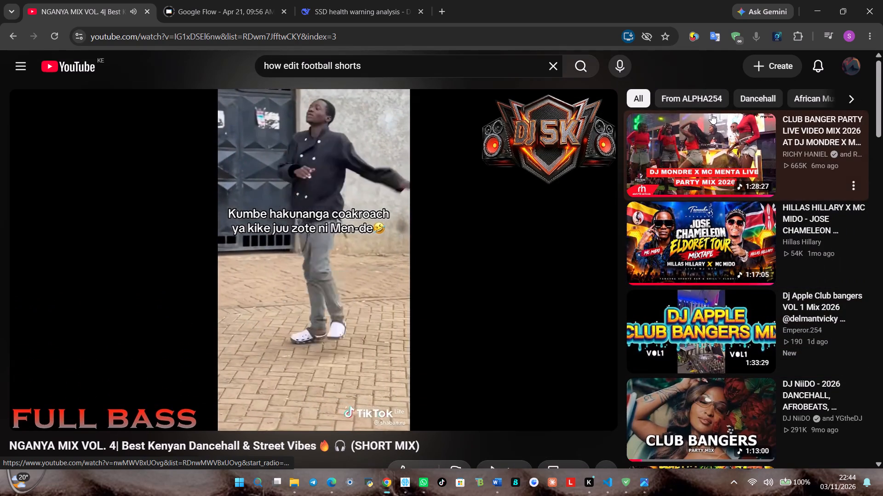
click(709, 99)
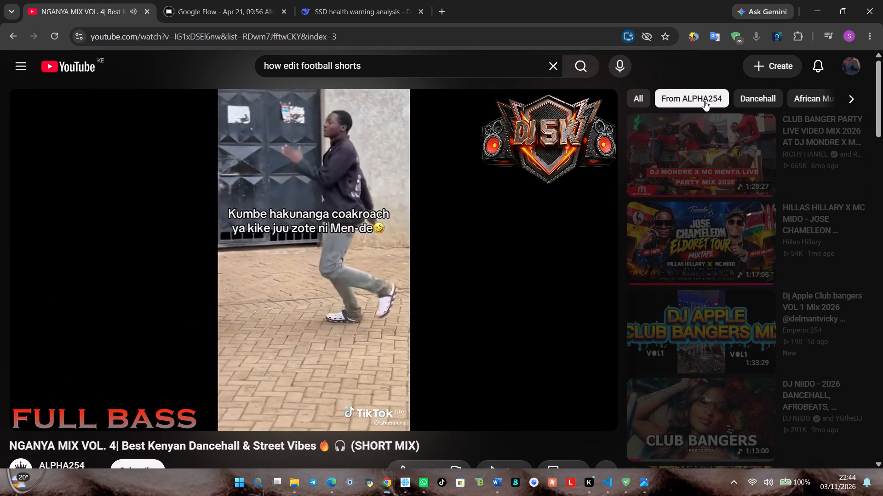
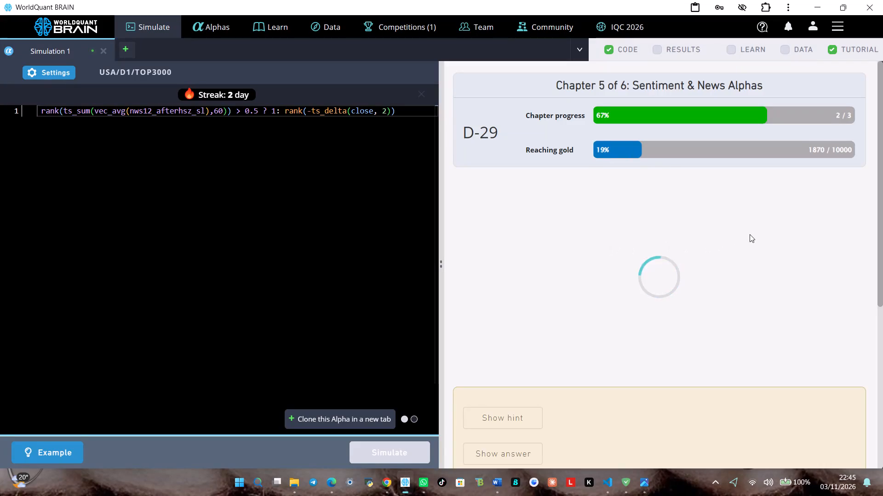
Reveal the answer and the hint for the current Chapter 5 Sentiment & News Alphas tutorial task and read them.
scroll(750, 234, down, 4)
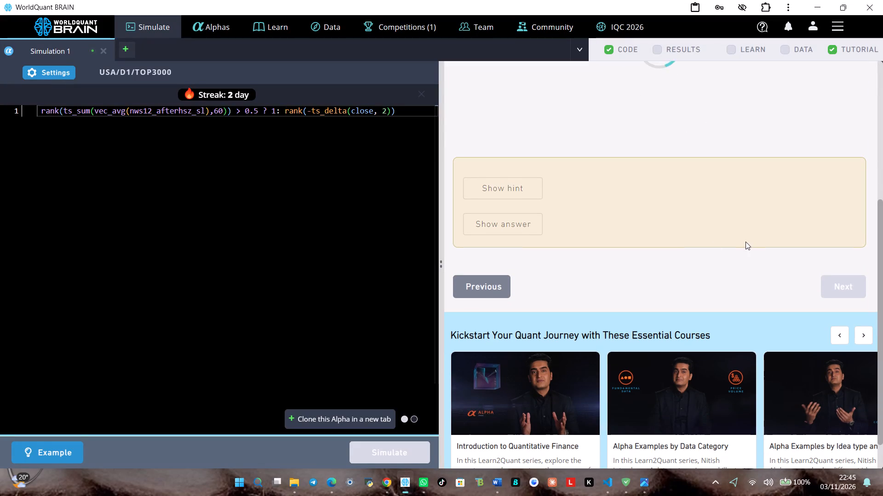
click(519, 230)
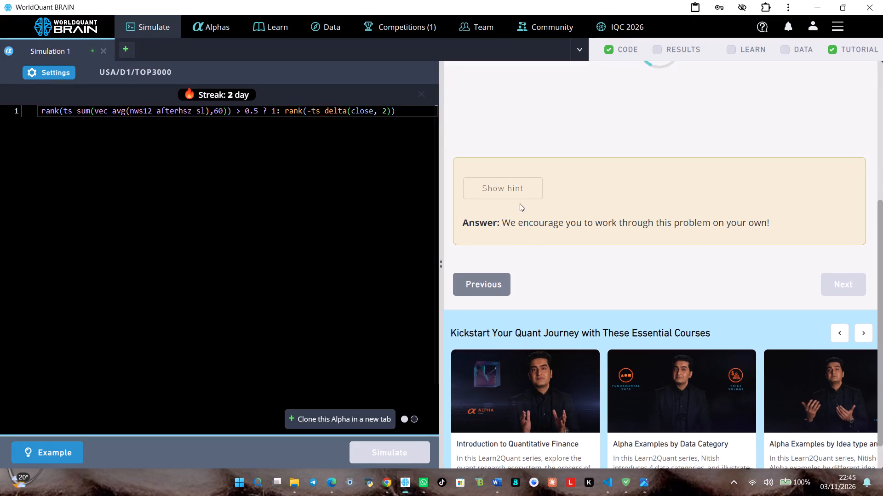
click(507, 193)
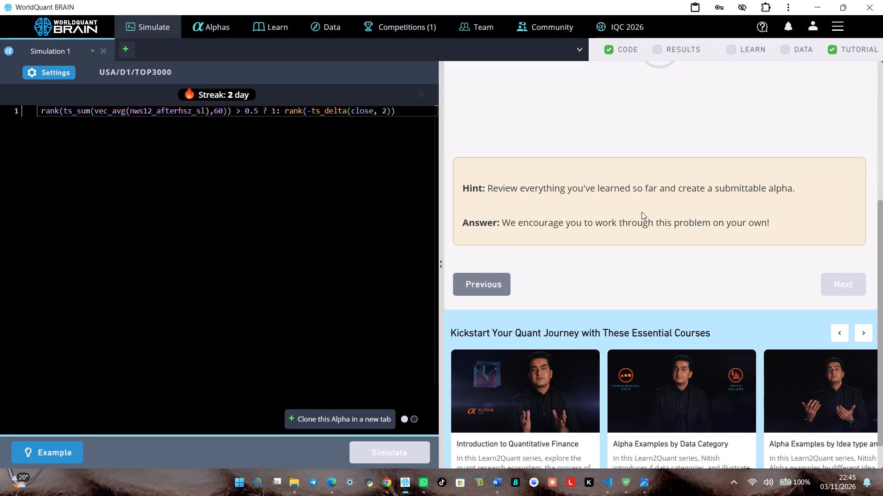
scroll(642, 212, up, 9)
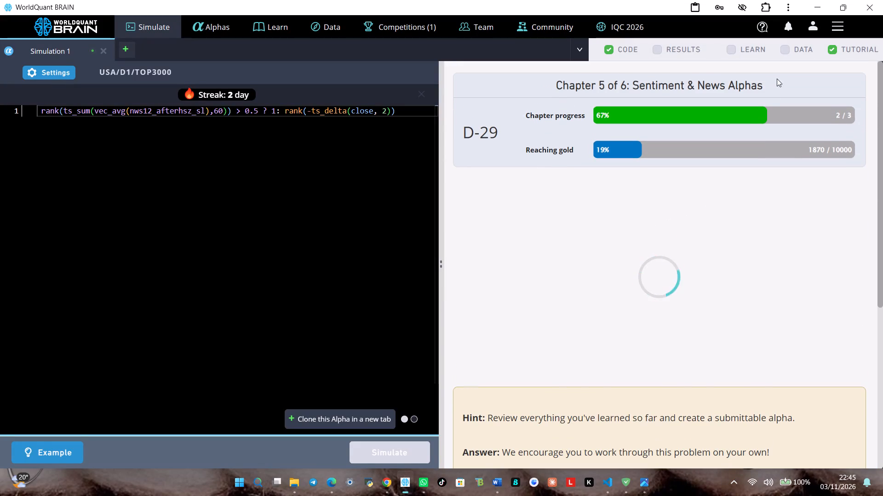
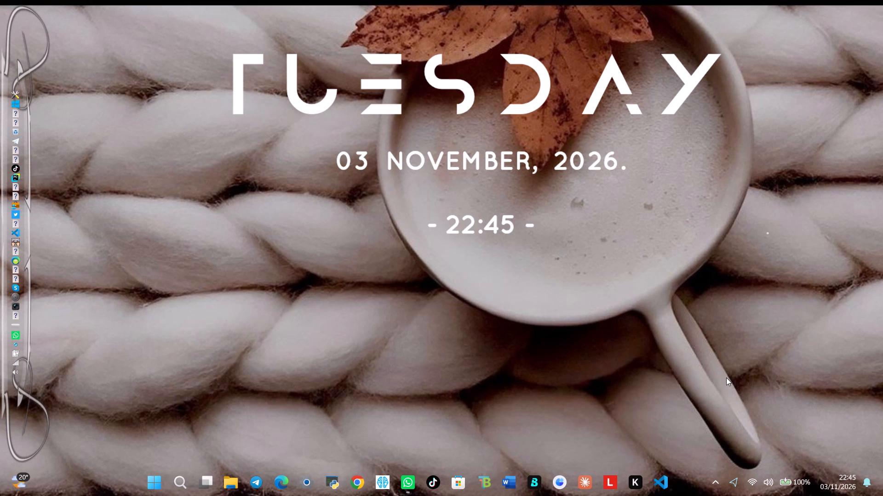
Shut down the computer from the Windows desktop.
key(super+x)
text(uu)
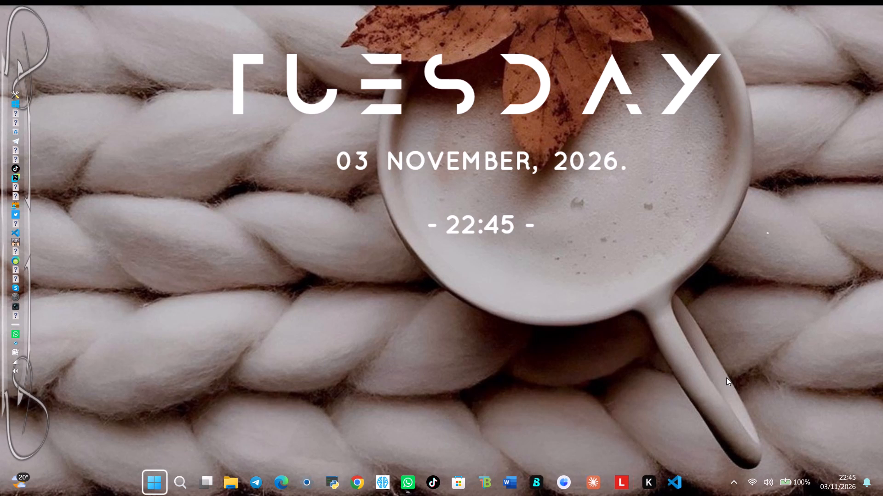